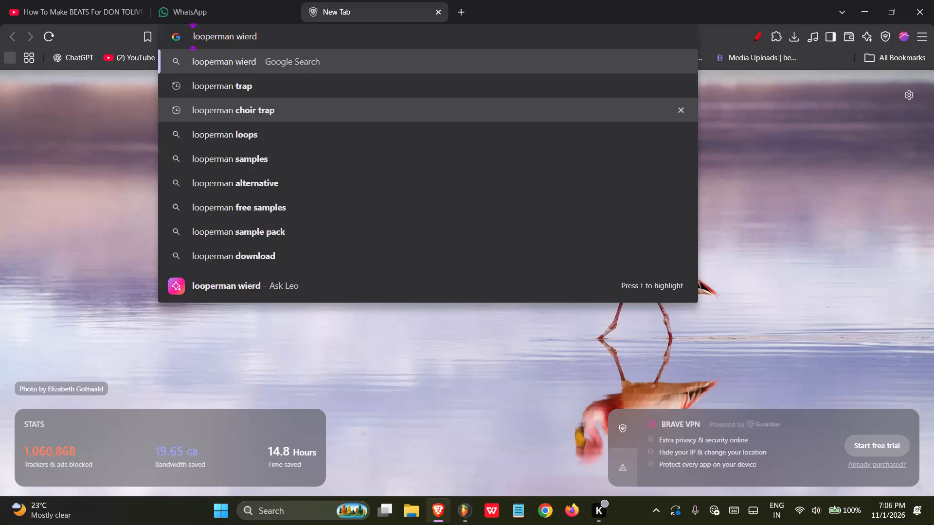
# Search the web for "looperman wierd loops" and open Looperman's Free Weird Loops Samples & Sounds result.
pyautogui.press('o')
pyautogui.press('BackSpace')
pyautogui.write('loop[')
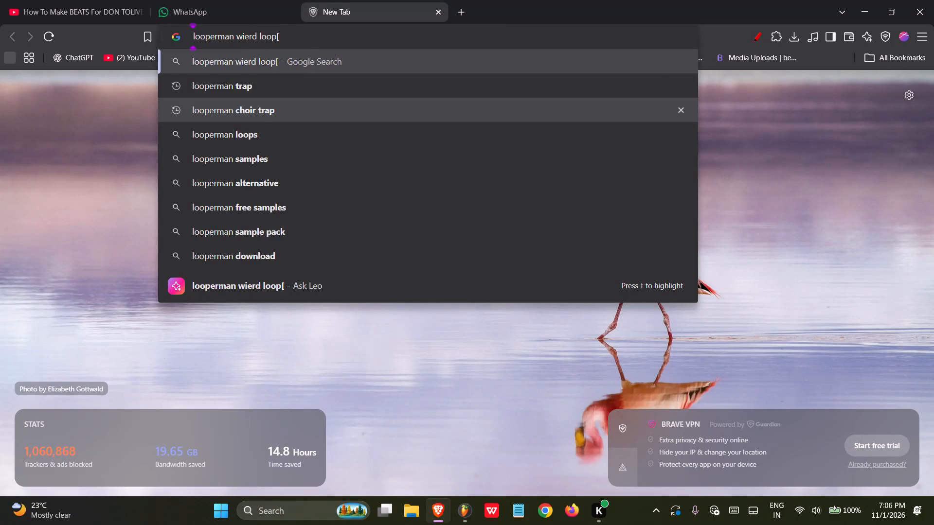
pyautogui.press('BackSpace')
pyautogui.press('s')
pyautogui.press('Return')
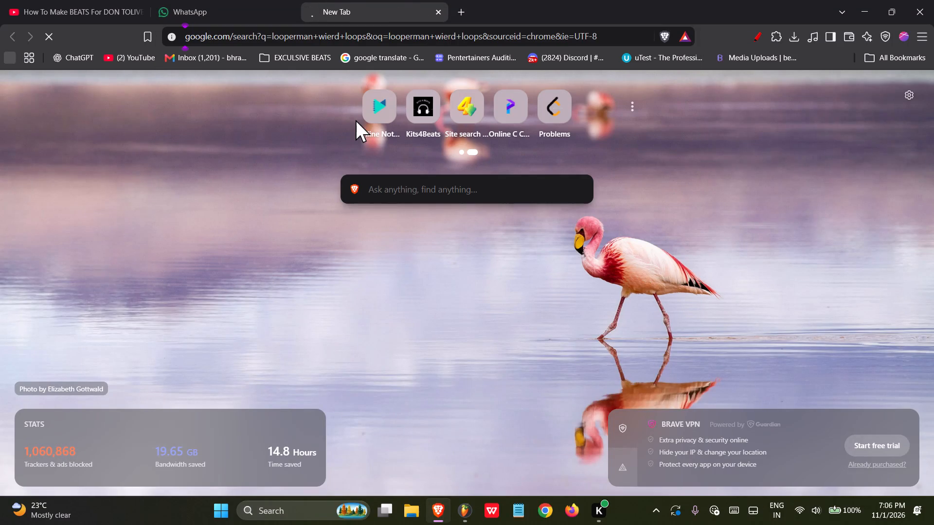
pyautogui.click(213, 241)
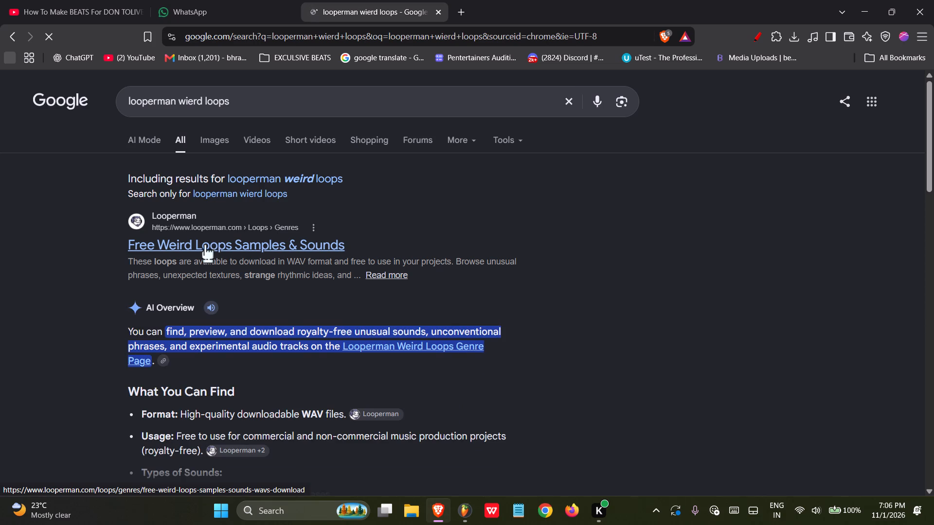
pyautogui.click(159, 242)
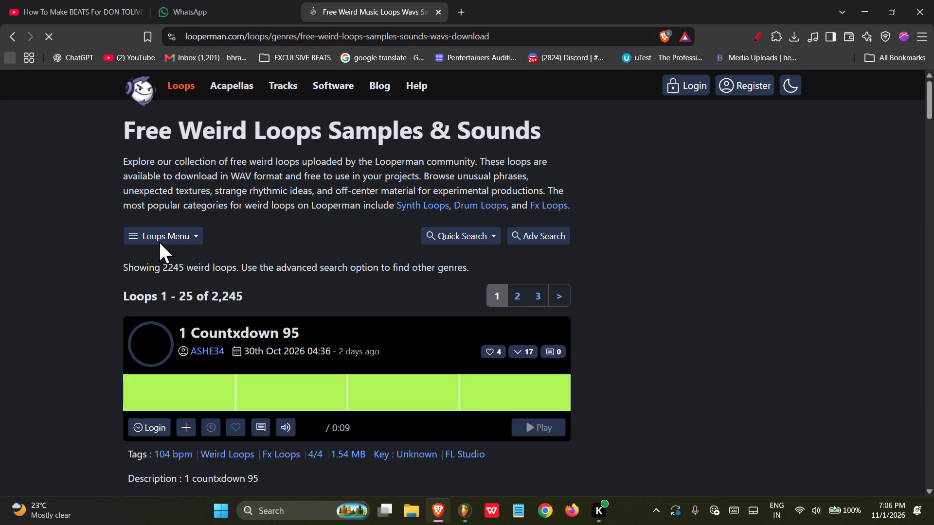
# Preview the weird loops 1 Countxdown 95, Radio Frequencies, 5 Countxdown 95, 3 Countdown 95 and Countdown 96 1.
pyautogui.scroll(-2, 329, 205)
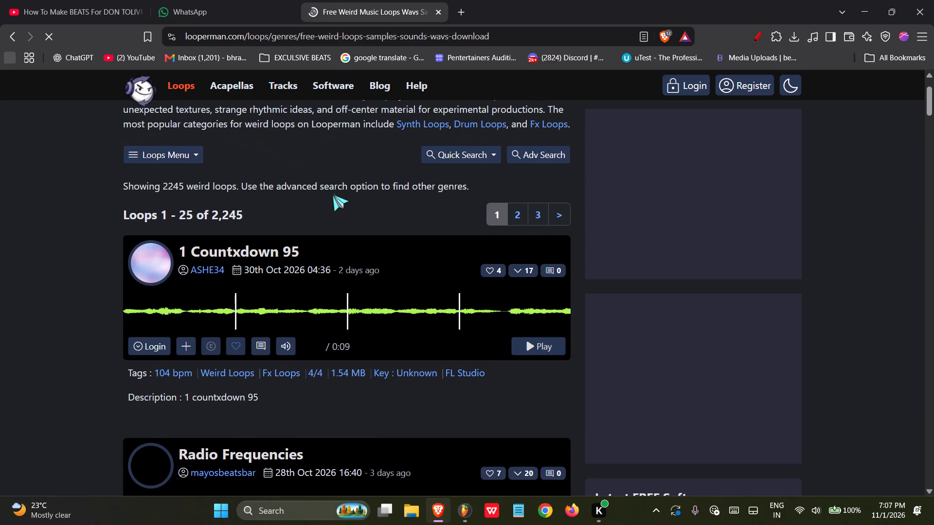
pyautogui.scroll(-3, 332, 192)
pyautogui.click(543, 222)
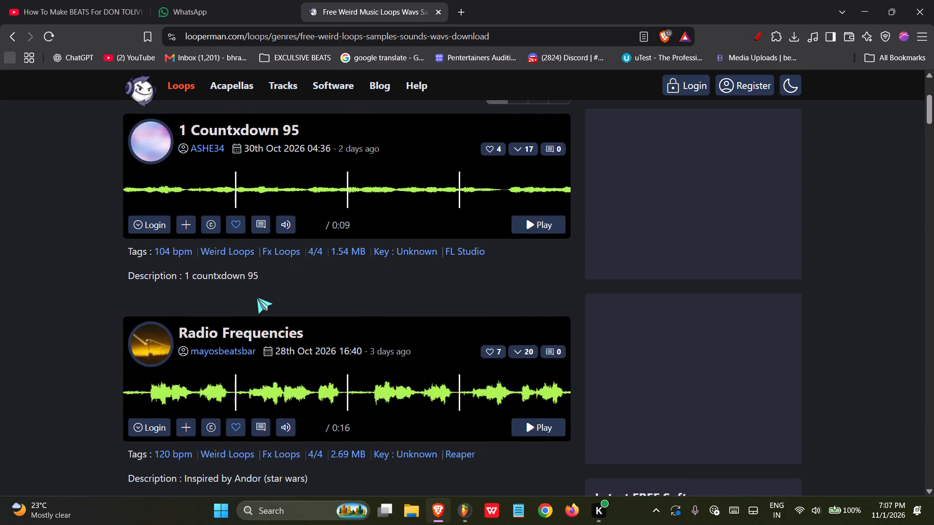
pyautogui.scroll(-3, 72, 249)
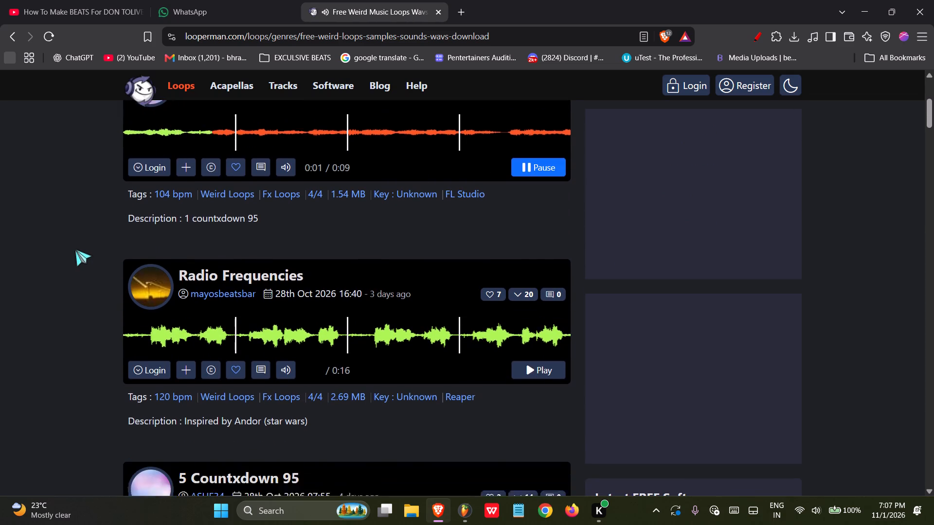
pyautogui.click(524, 305)
pyautogui.scroll(-3, 86, 308)
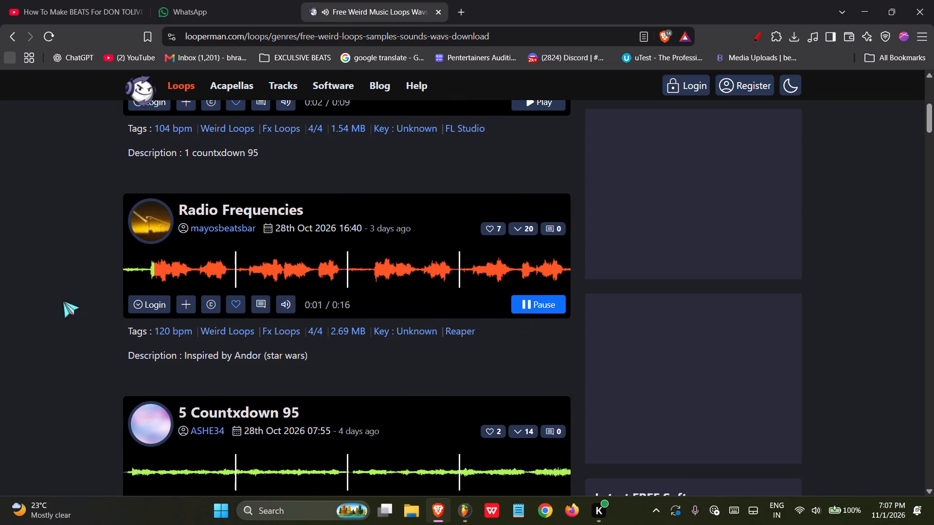
pyautogui.scroll(-2, 62, 300)
pyautogui.scroll(-1, 377, 309)
pyautogui.click(538, 275)
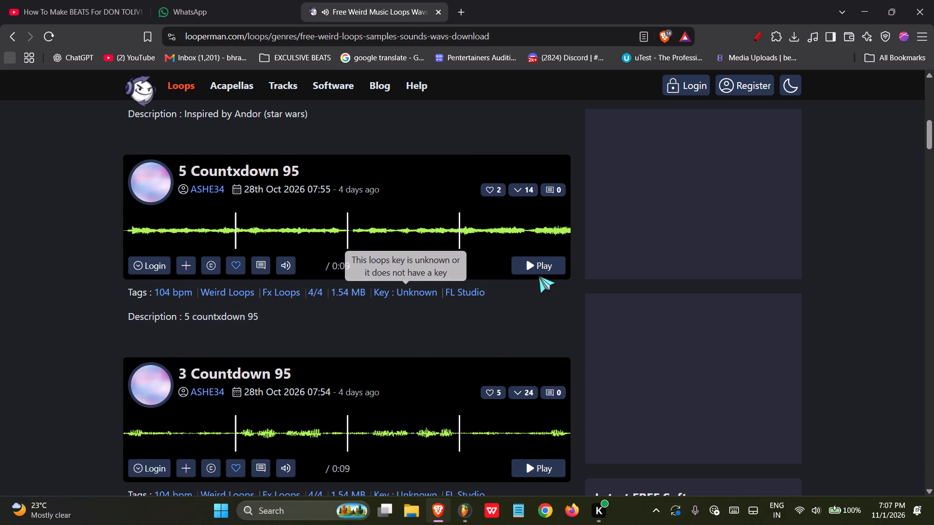
pyautogui.click(536, 270)
pyautogui.scroll(-3, 464, 280)
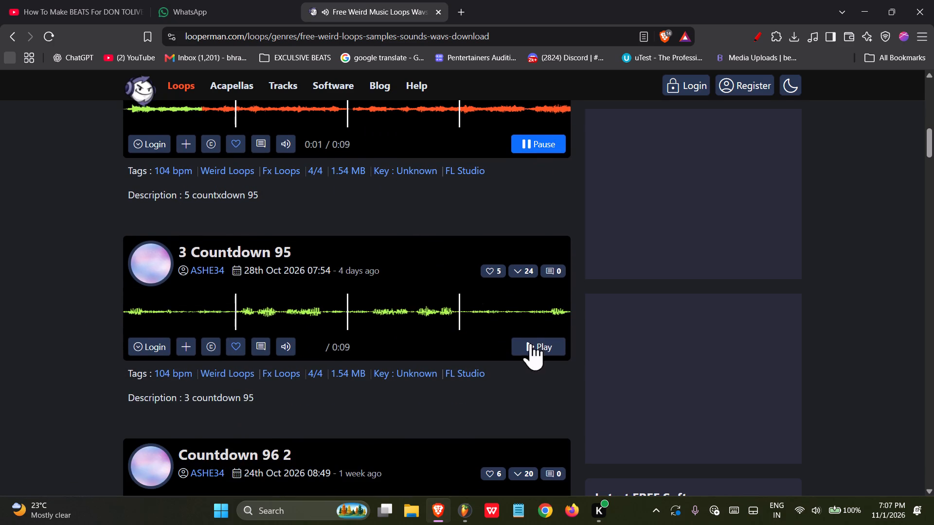
pyautogui.click(531, 343)
pyautogui.scroll(-5, 285, 312)
pyautogui.scroll(-7, 240, 304)
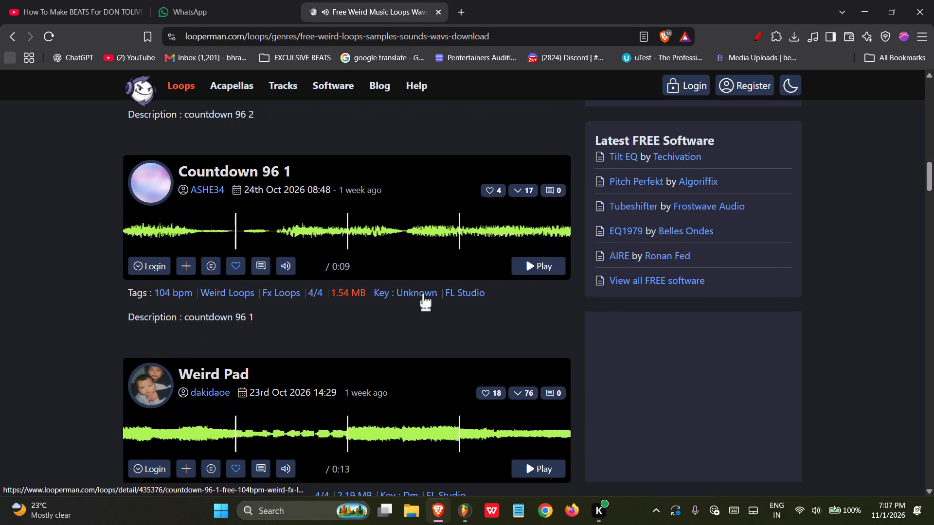
pyautogui.click(518, 263)
# Return to the search results, change the query to "looperman phone ringing" and open the Free Phone Ring Loops Samples & Sounds result.
pyautogui.click(13, 41)
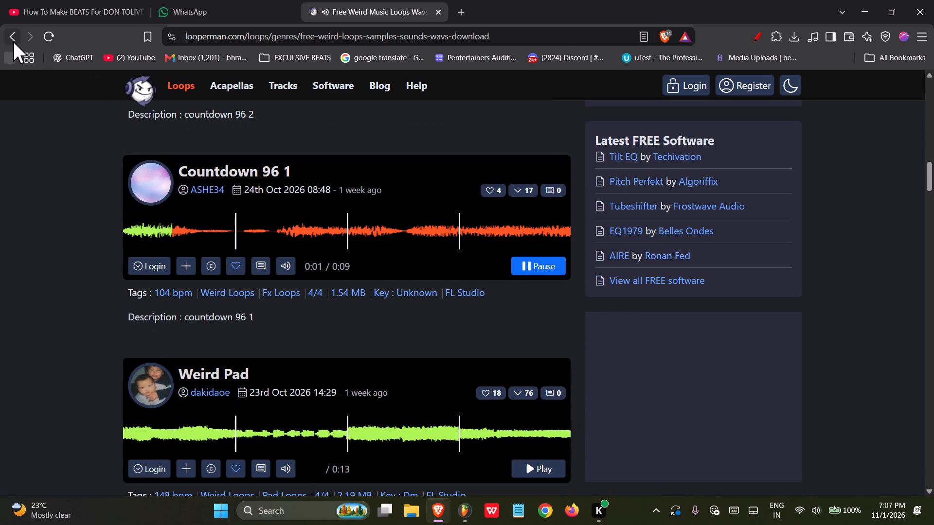
pyautogui.moveTo(244, 104); pyautogui.dragTo(184, 98)
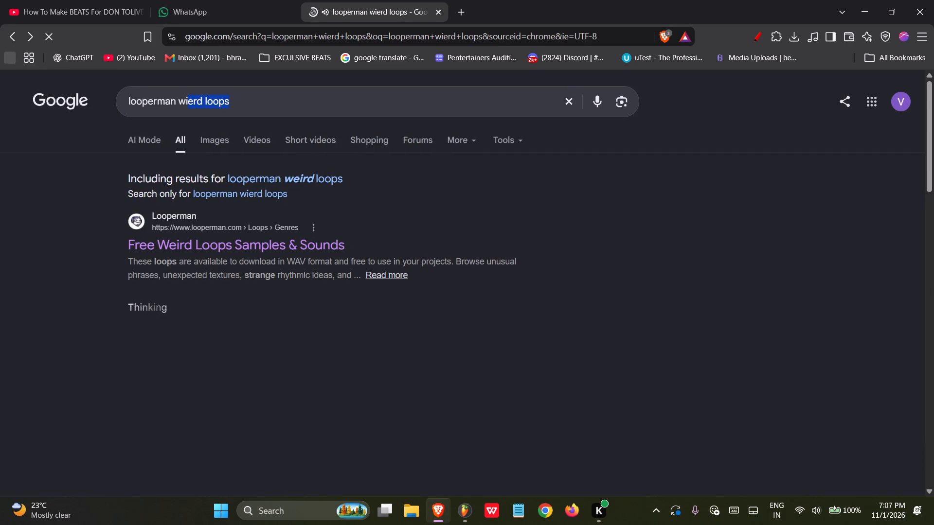
pyautogui.moveTo(184, 98); pyautogui.dragTo(180, 97)
pyautogui.write('phone rin')
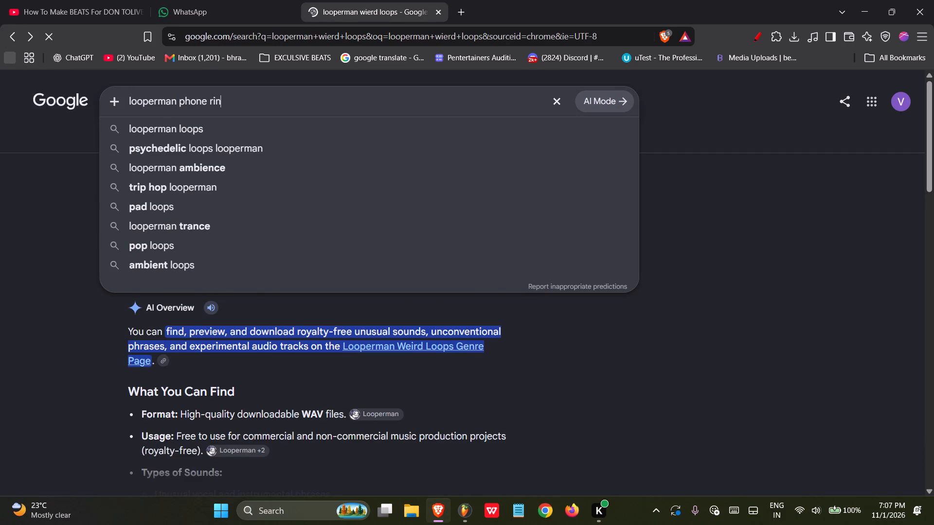
pyautogui.press('d')
pyautogui.press('BackSpace')
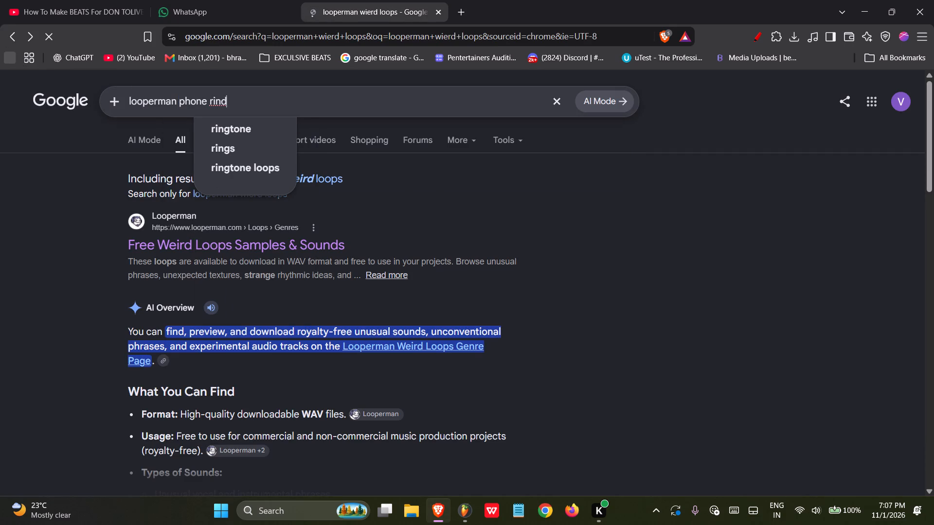
pyautogui.write('ging')
pyautogui.press('Return')
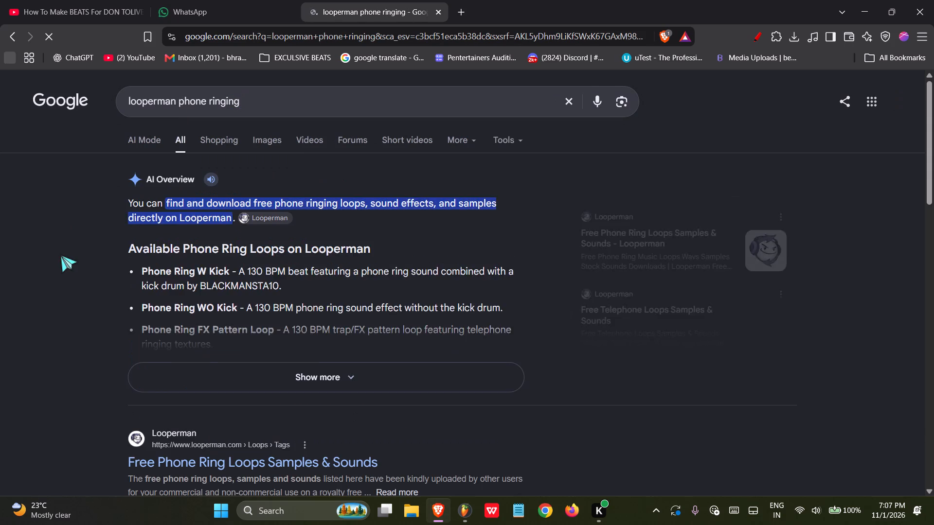
pyautogui.scroll(-4, 62, 254)
pyautogui.click(152, 300)
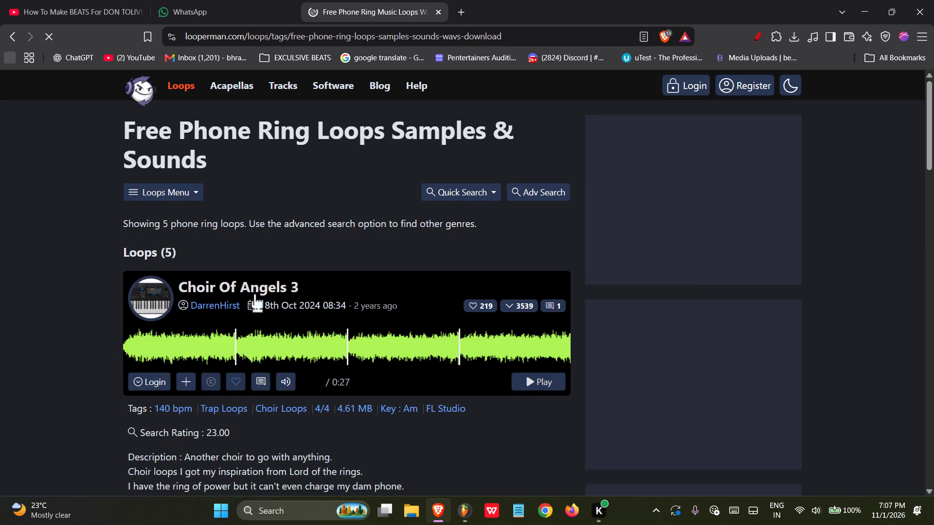
# Preview the Choir Of Angels 3 loop.
pyautogui.click(520, 383)
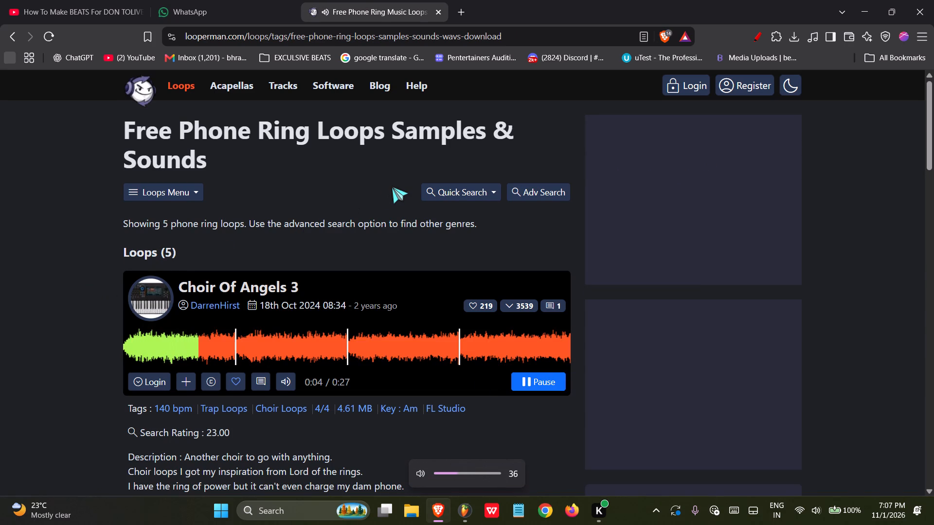
# Open the Looperman login link in a new tab.
pyautogui.rightClick(682, 79)
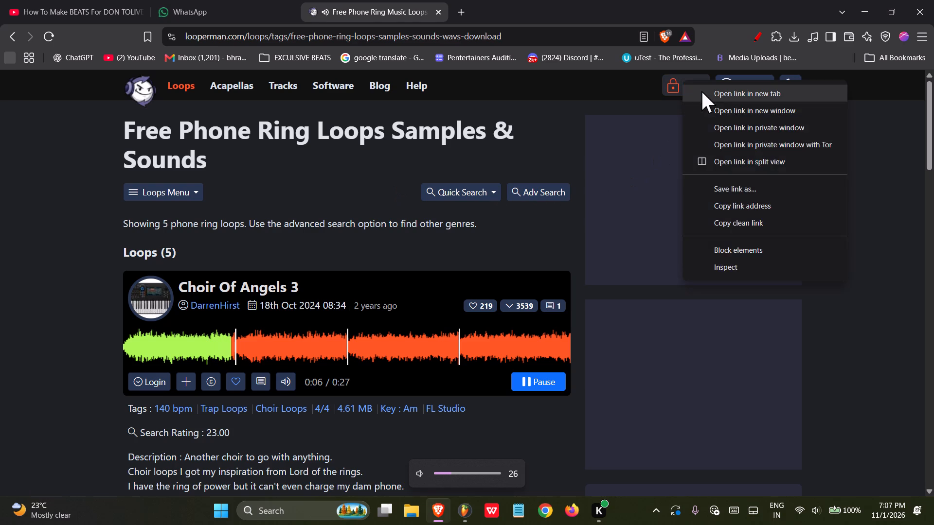
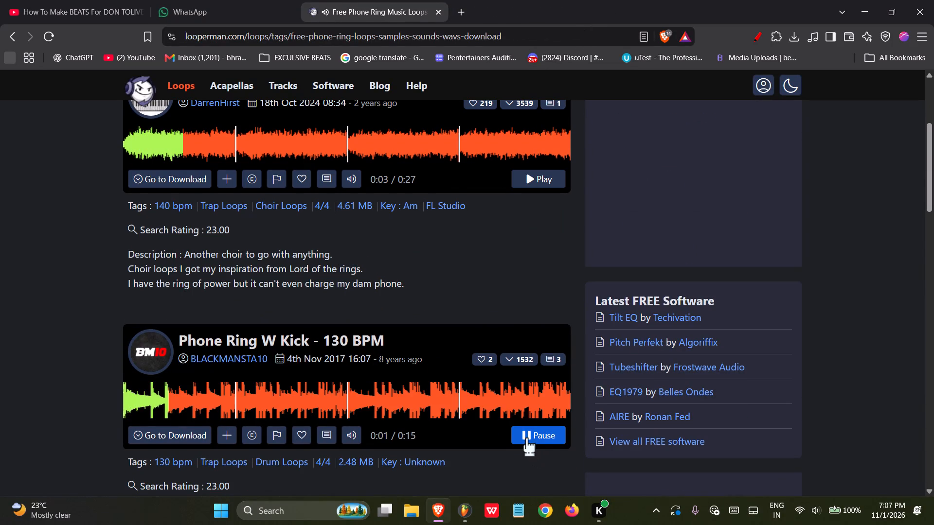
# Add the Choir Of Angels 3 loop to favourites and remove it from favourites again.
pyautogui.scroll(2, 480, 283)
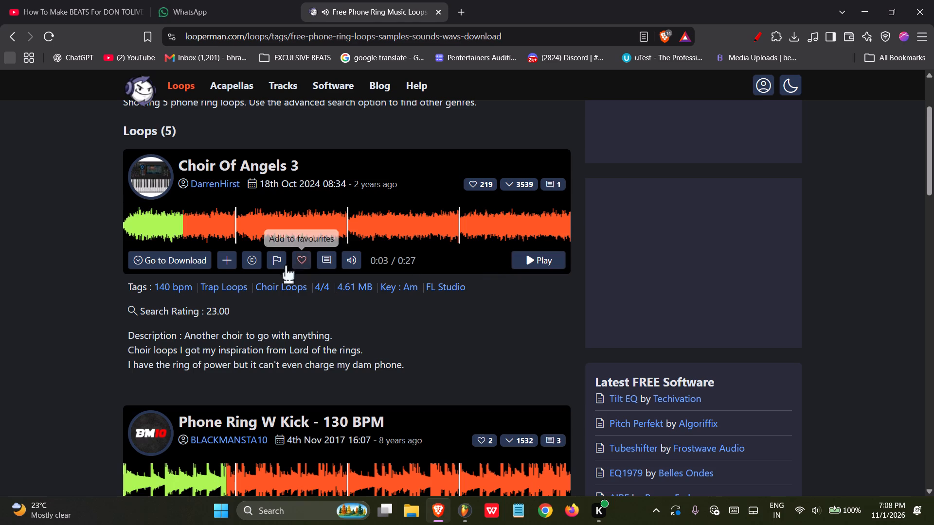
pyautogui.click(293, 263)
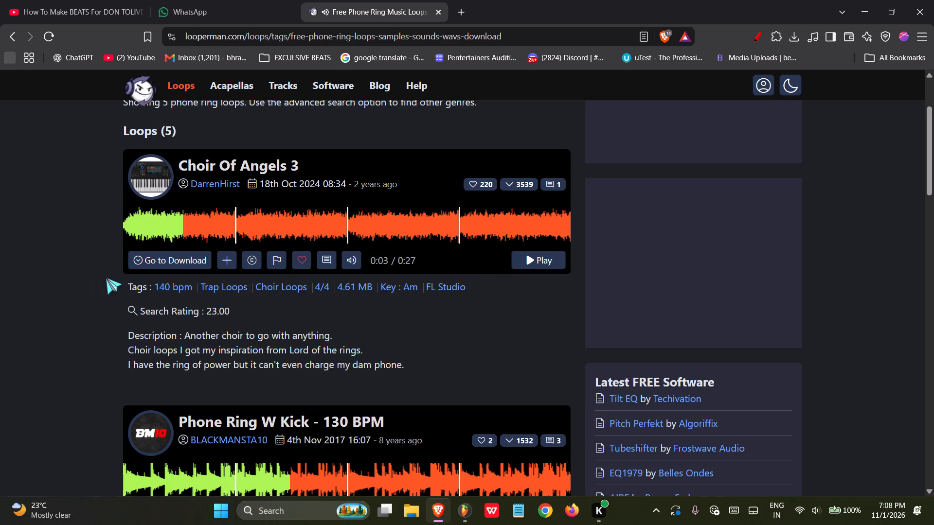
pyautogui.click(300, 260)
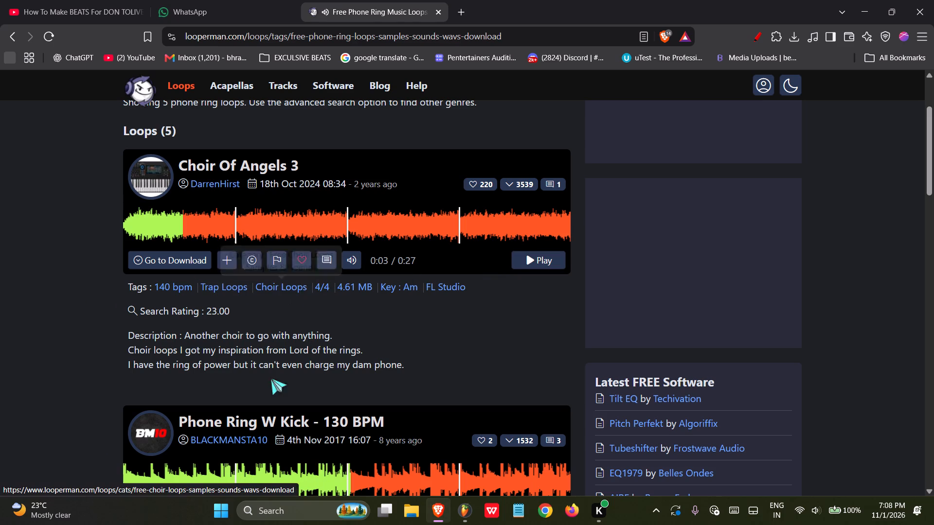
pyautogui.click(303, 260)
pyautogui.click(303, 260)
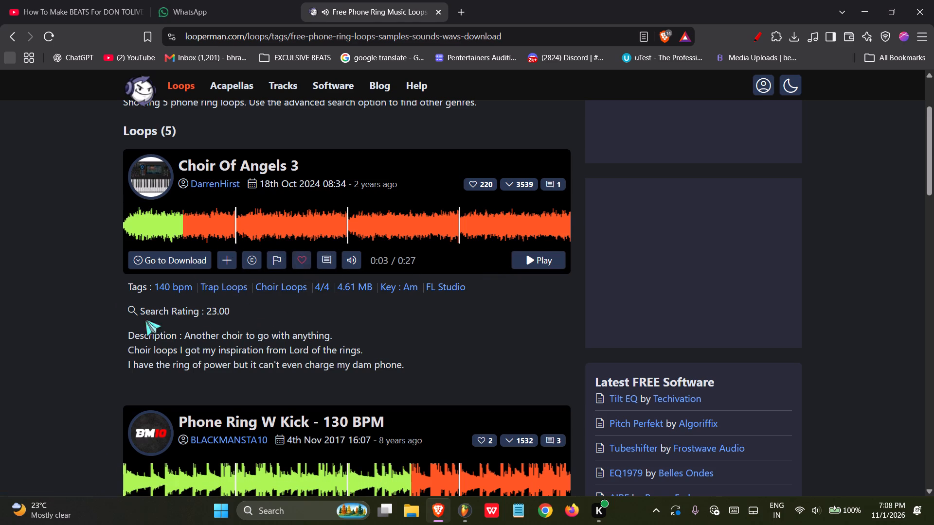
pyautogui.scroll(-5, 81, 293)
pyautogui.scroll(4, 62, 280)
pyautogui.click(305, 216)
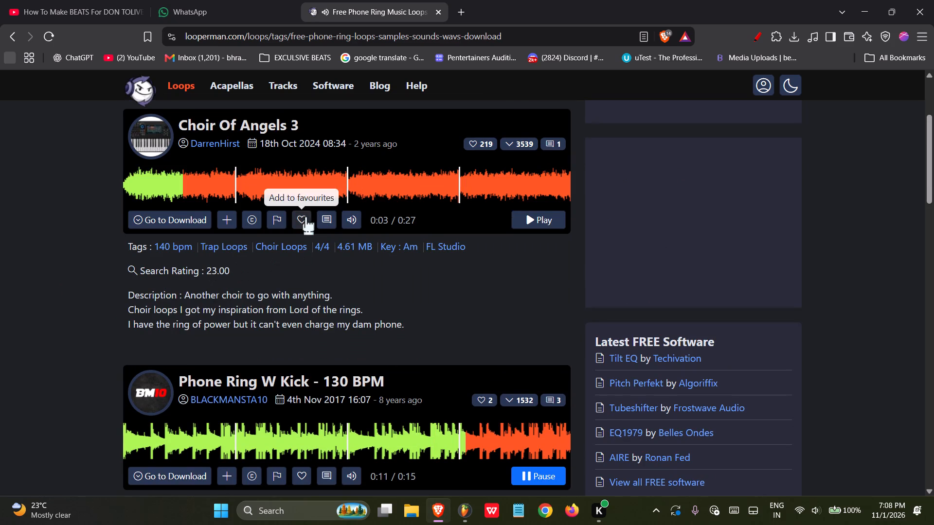
# Preview the Phone Ring WO Kick and Phone Ring FX Pattern loops, both 130 BPM.
pyautogui.scroll(-8, 53, 261)
pyautogui.click(542, 378)
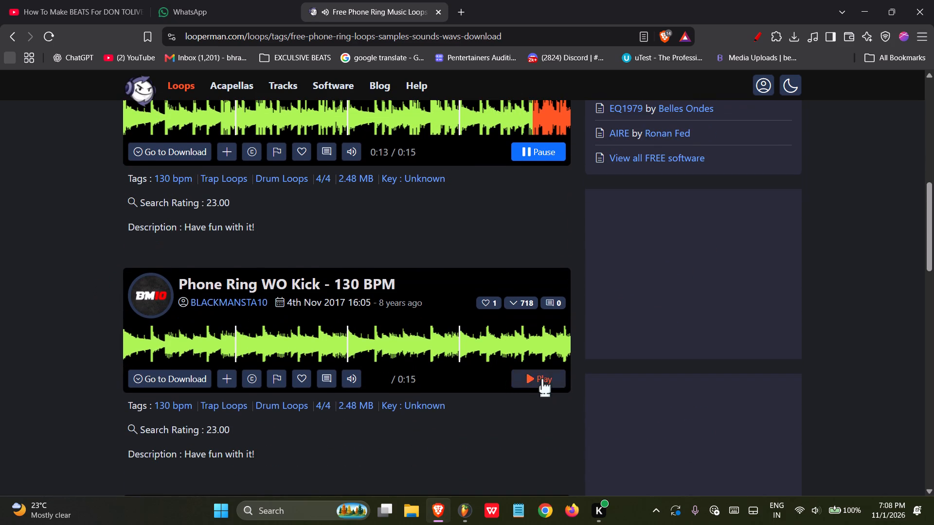
pyautogui.scroll(-5, 87, 292)
pyautogui.click(510, 399)
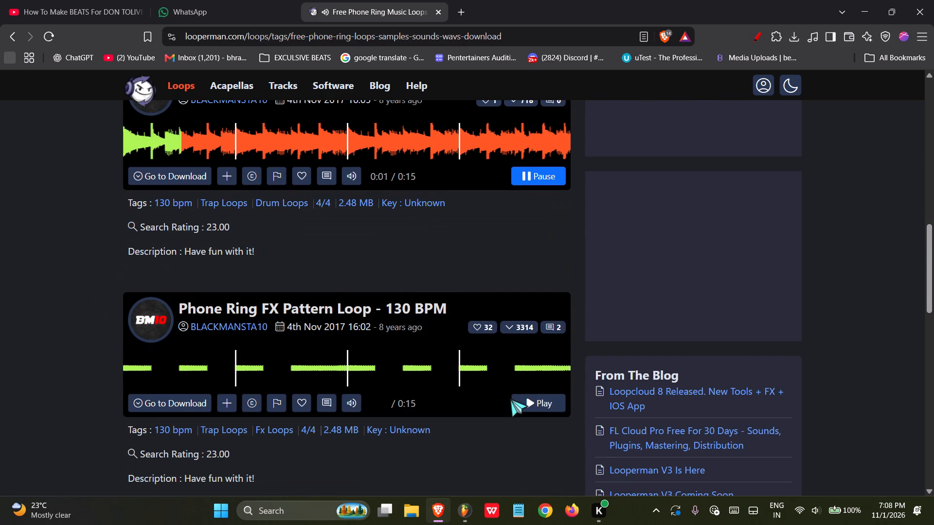
pyautogui.click(521, 402)
# Open the page of the Phone Ring FX Pattern Loop - 130 BPM and download the loop.
pyautogui.click(169, 397)
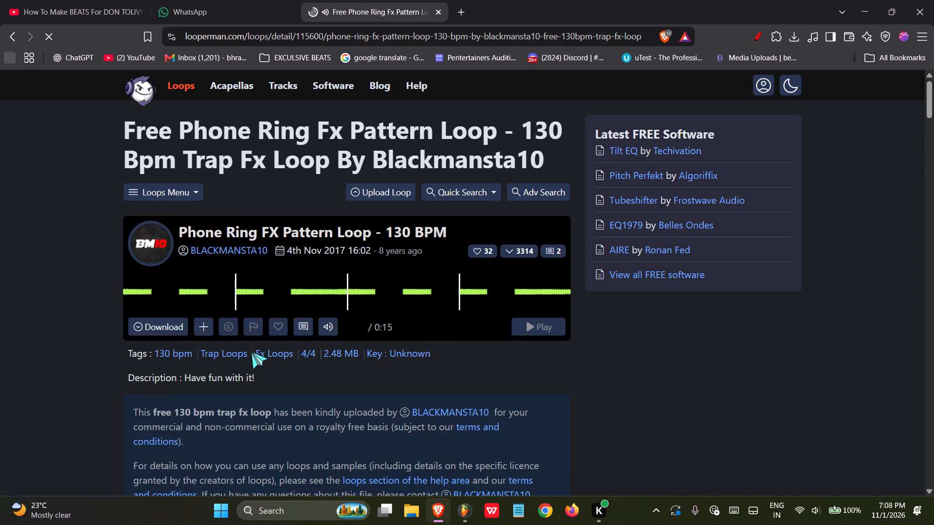
pyautogui.click(180, 332)
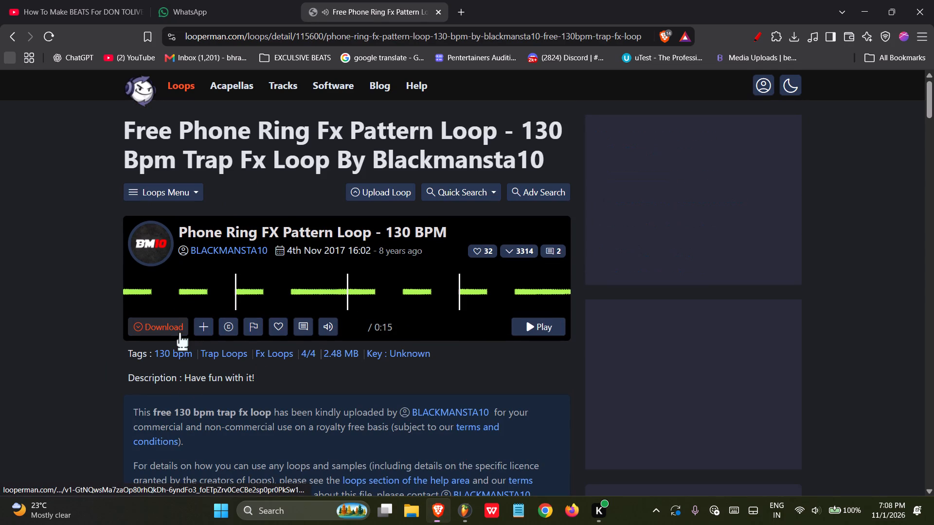
pyautogui.scroll(-5, 284, 328)
pyautogui.moveTo(191, 299); pyautogui.dragTo(180, 296)
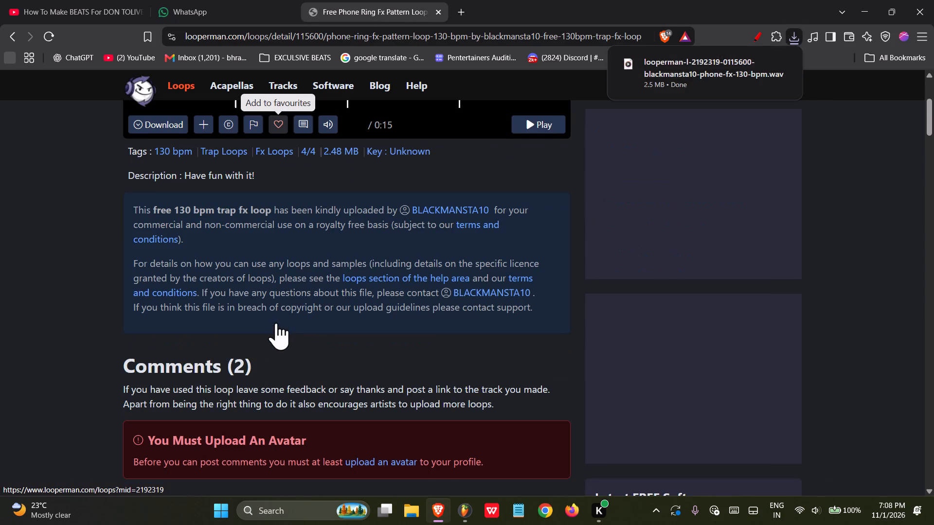
pyautogui.scroll(-4, 0, 243)
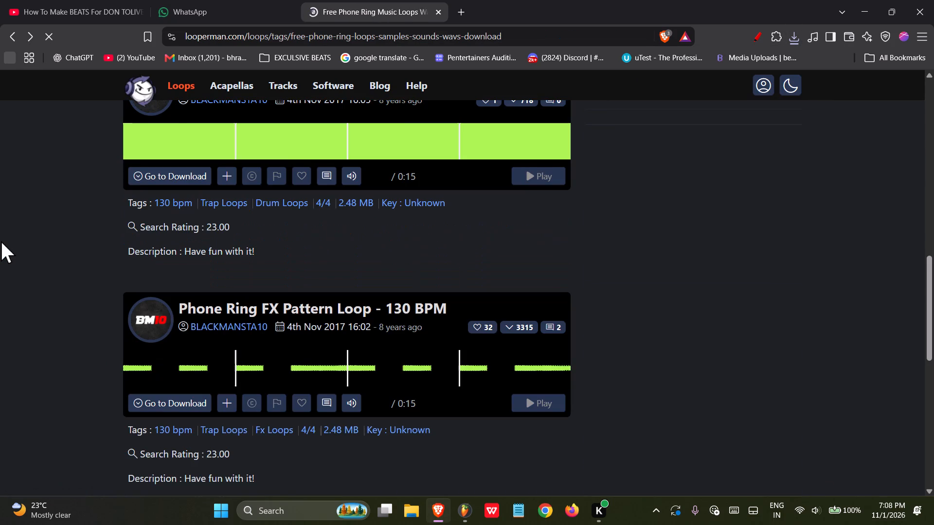
pyautogui.scroll(-11, 52, 259)
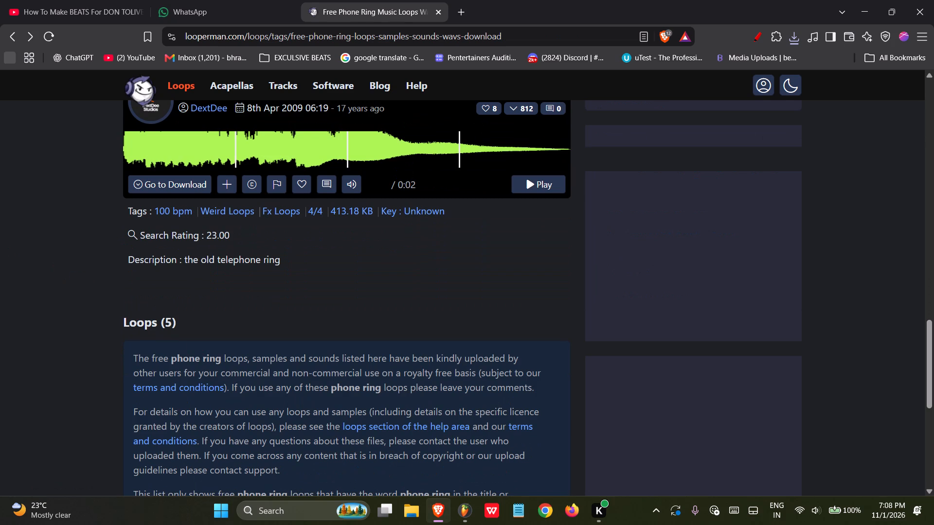
# Switch to FL Studio and place the phone-fx-130-bpm WAV file from the Downloads folder on Track 8, starting at bar 1.
pyautogui.click(467, 501)
pyautogui.click(421, 499)
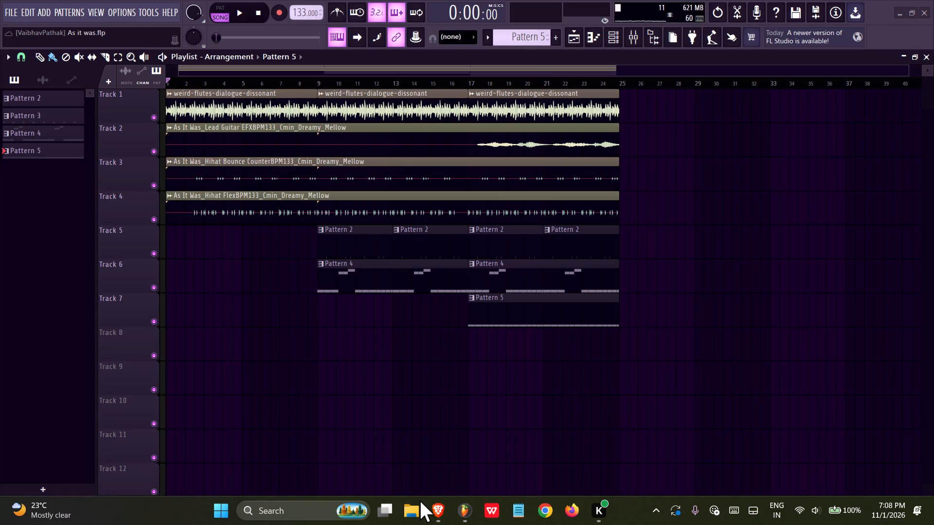
pyautogui.click(252, 176)
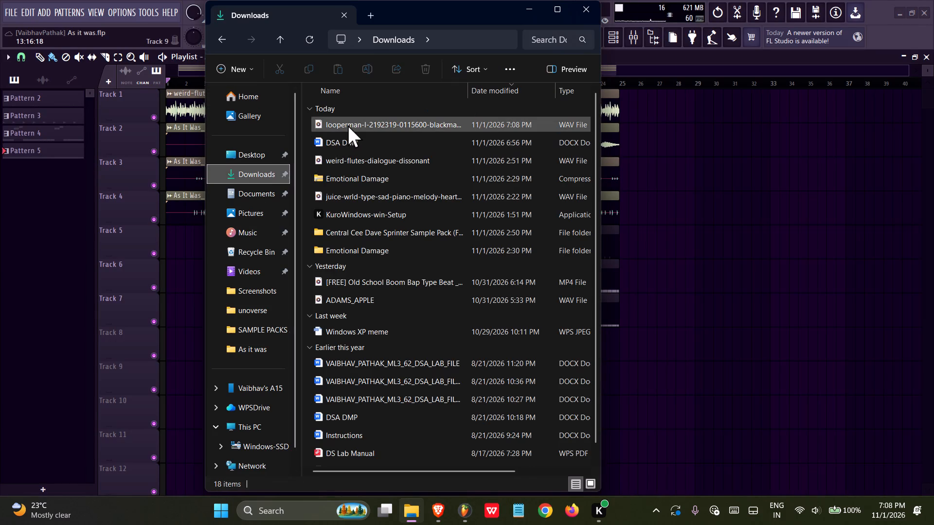
pyautogui.moveTo(348, 125); pyautogui.dragTo(769, 342)
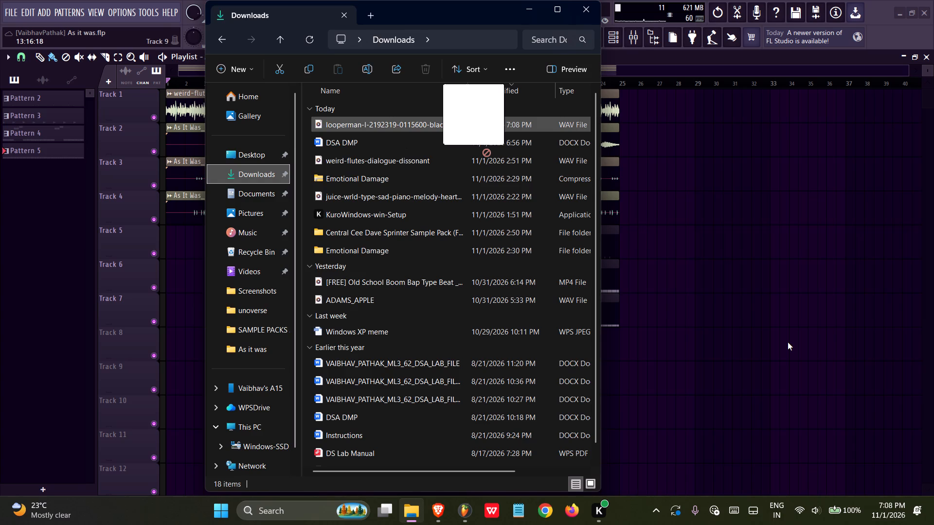
pyautogui.moveTo(792, 343); pyautogui.dragTo(129, 358)
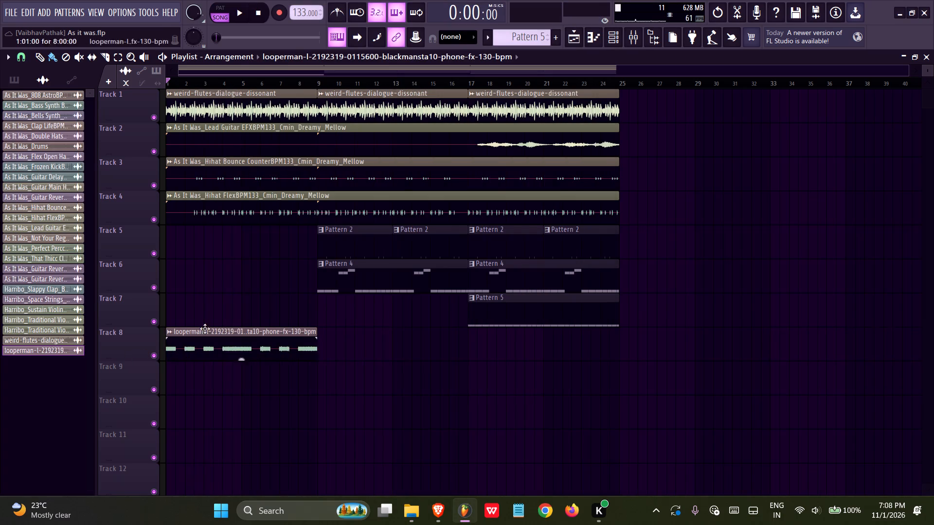
# Play the arrangement and lower the phone ring clip's channel volume to about 72%.
pyautogui.keyDown('ctrl'); pyautogui.scroll(18, 304, 318); pyautogui.keyUp('ctrl')
pyautogui.keyDown('ctrl'); pyautogui.scroll(4, 303, 385); pyautogui.keyUp('ctrl')
pyautogui.moveTo(306, 373); pyautogui.dragTo(630, 368, button='middle')
pyautogui.press('space')
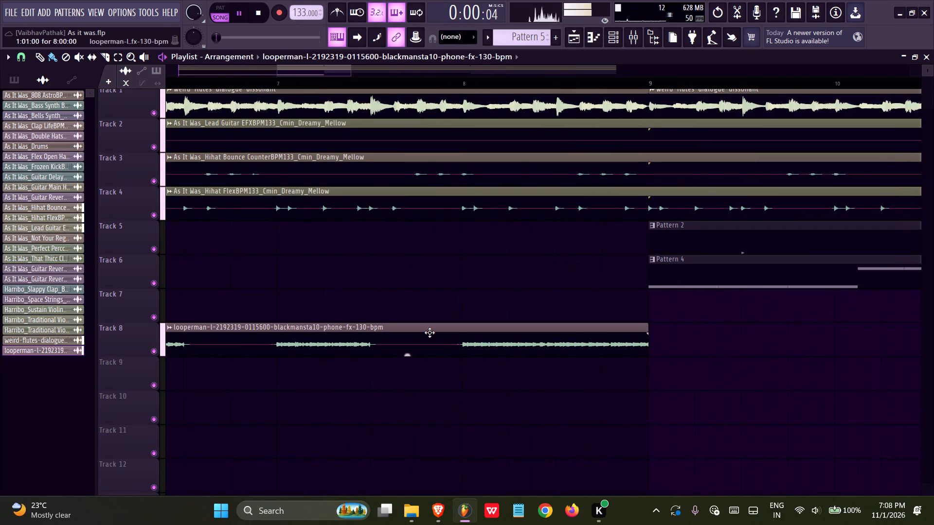
pyautogui.keyDown('ctrl'); pyautogui.scroll(-15, 341, 301); pyautogui.keyUp('ctrl')
pyautogui.doubleClick(336, 336)
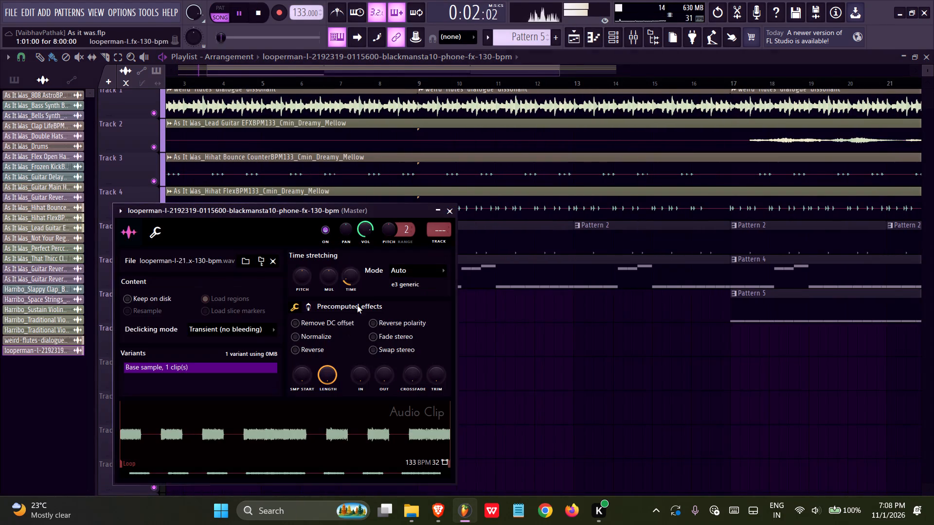
pyautogui.moveTo(364, 228); pyautogui.dragTo(355, 273)
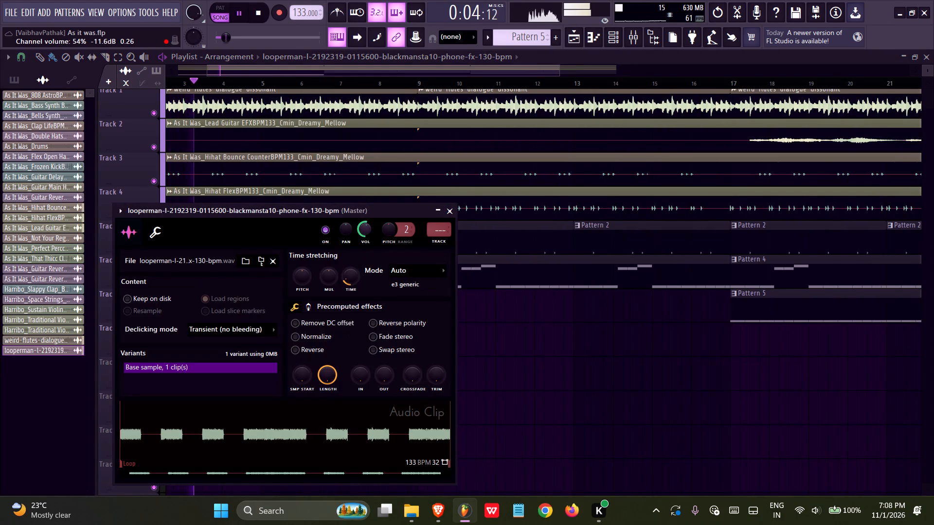
pyautogui.moveTo(355, 273); pyautogui.dragTo(355, 265)
pyautogui.moveTo(370, 227); pyautogui.dragTo(364, 200)
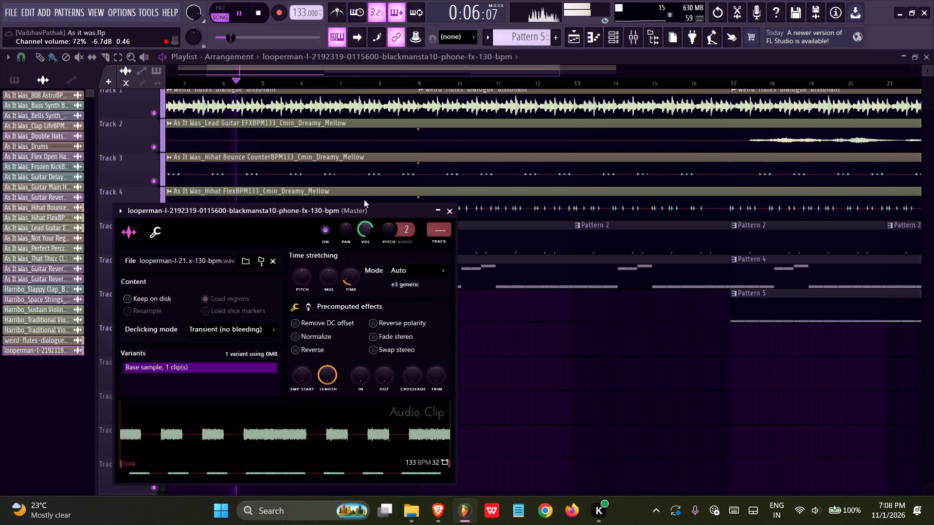
pyautogui.moveTo(364, 200); pyautogui.dragTo(364, 199)
pyautogui.rightClick(525, 335)
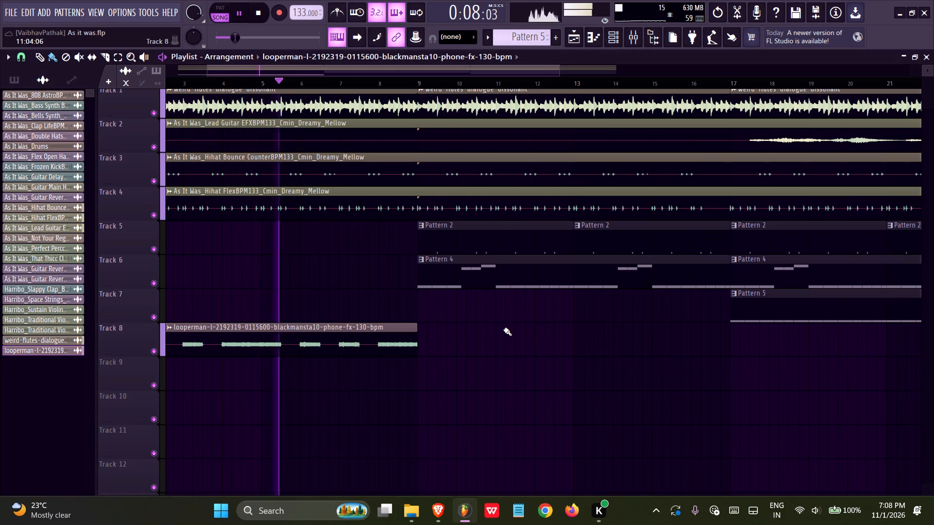
# Listen through the arrangement with the phone ring clip and save the project.
pyautogui.keyDown('ctrl'); pyautogui.scroll(11, 433, 346); pyautogui.keyUp('ctrl')
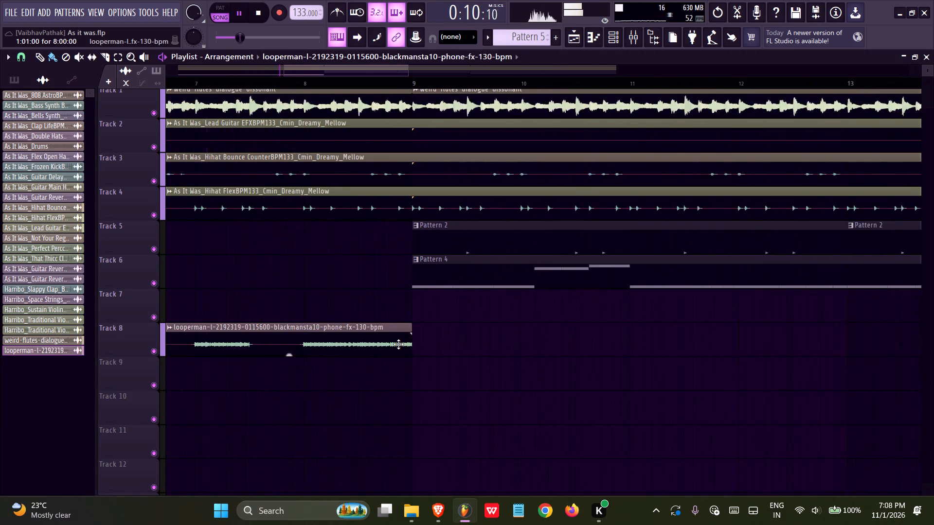
pyautogui.keyDown('ctrl'); pyautogui.scroll(19, 398, 344); pyautogui.keyUp('ctrl')
pyautogui.keyDown('ctrl'); pyautogui.scroll(-14, 440, 343); pyautogui.keyUp('ctrl')
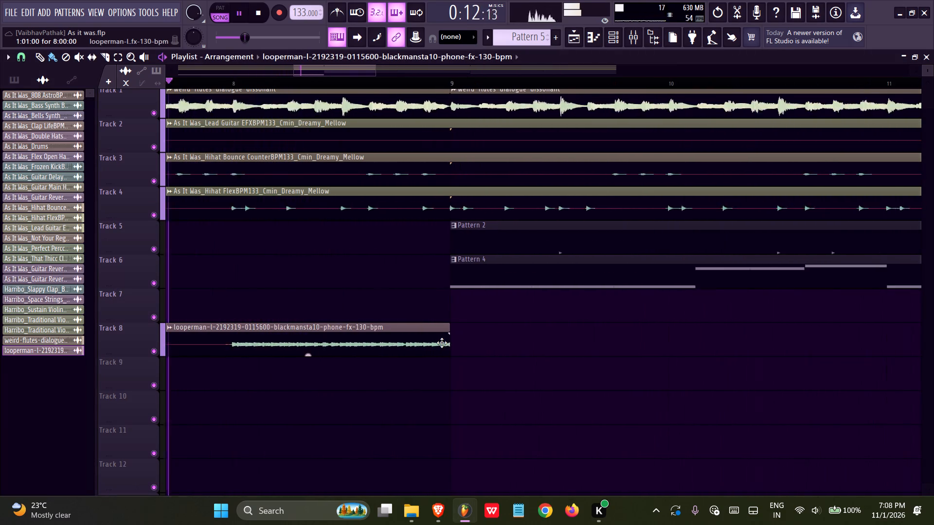
pyautogui.keyDown('ctrl'); pyautogui.scroll(-20, 442, 343); pyautogui.keyUp('ctrl')
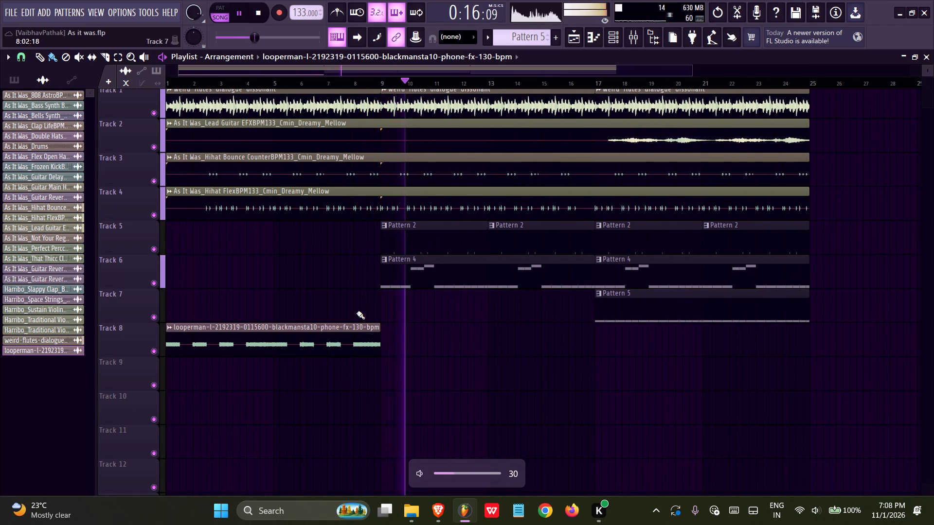
pyautogui.hotkey('ctrl', 's')
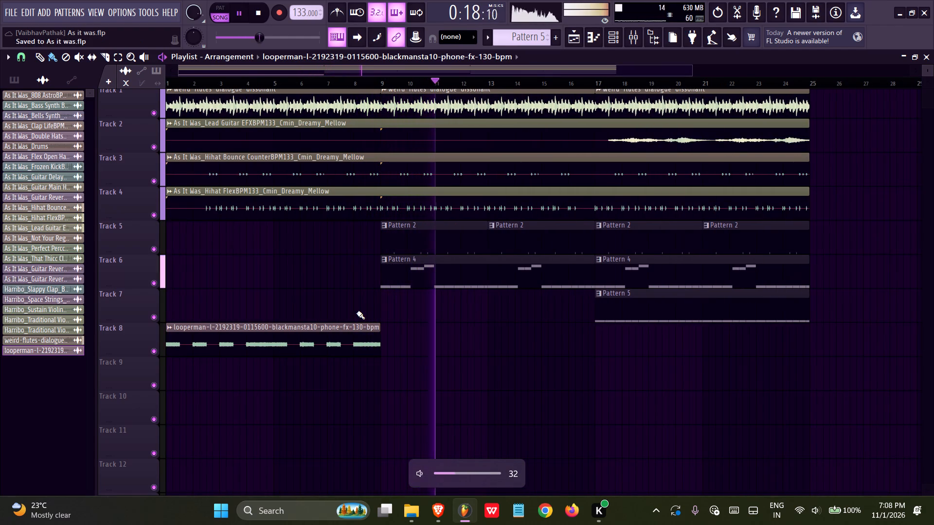
pyautogui.keyDown('ctrl'); pyautogui.scroll(-4, 329, 251); pyautogui.keyUp('ctrl')
pyautogui.hotkey('ctrl', 's')
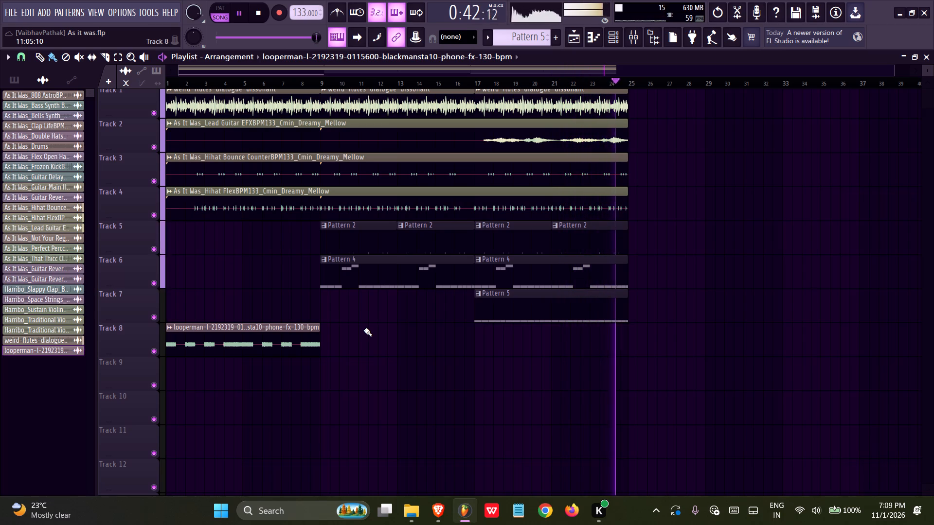
# Slice the lead guitar and both hi-hat clips on Tracks 2 to 4 at bar 9.
pyautogui.scroll(15, 369, 330)
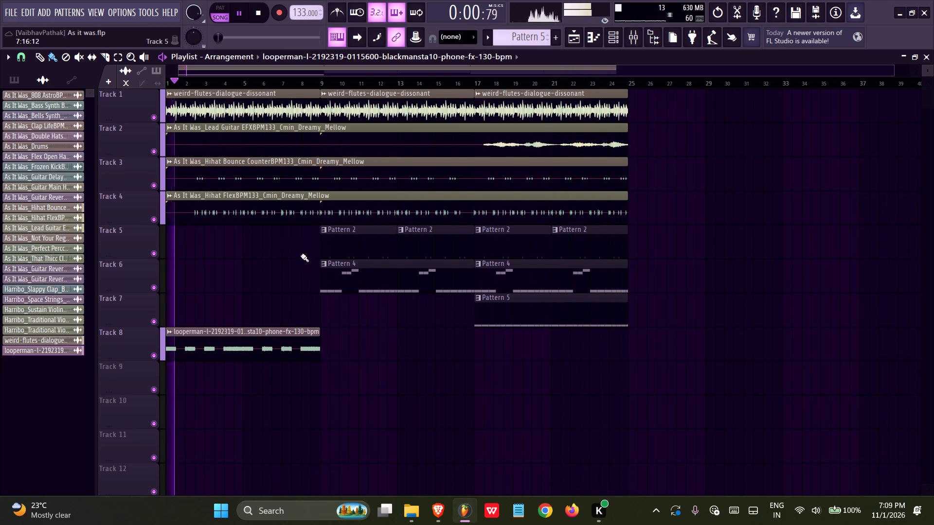
pyautogui.scroll(20, 301, 255)
pyautogui.scroll(20, 301, 255)
pyautogui.scroll(5, 301, 255)
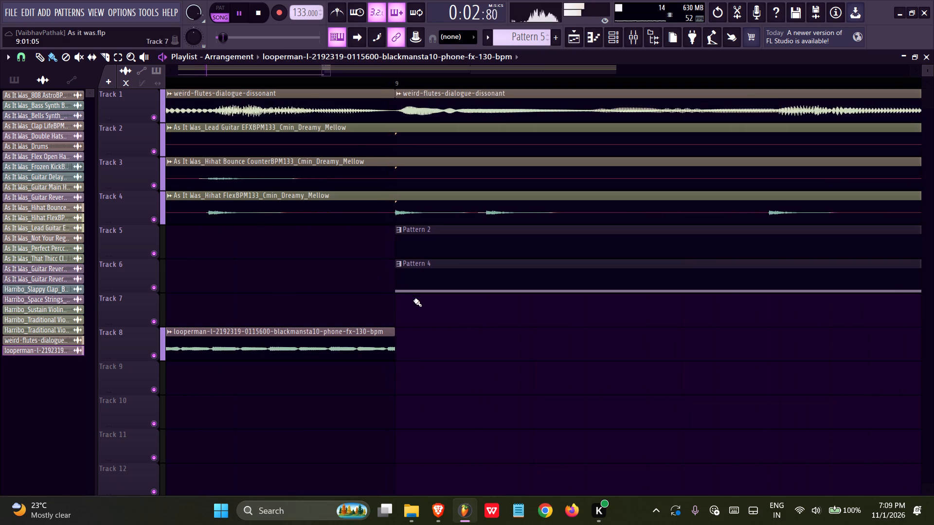
pyautogui.scroll(3, 413, 300)
pyautogui.click(111, 57)
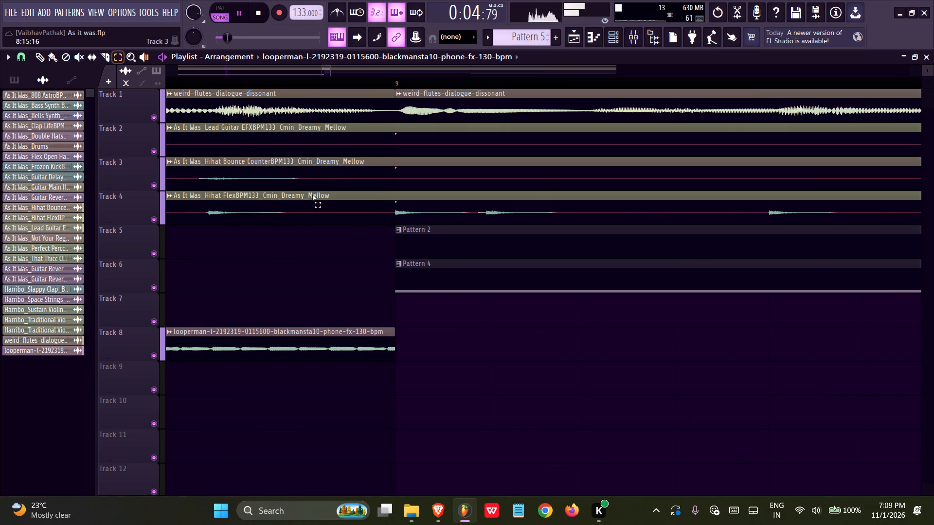
pyautogui.click(108, 58)
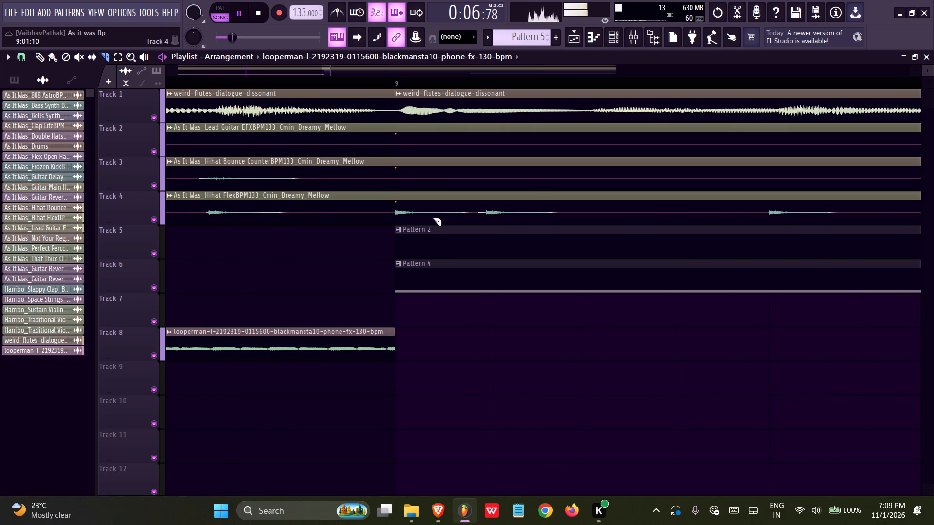
pyautogui.keyDown('shift'); pyautogui.moveTo(394, 225); pyautogui.dragTo(393, 100); pyautogui.keyUp('shift')
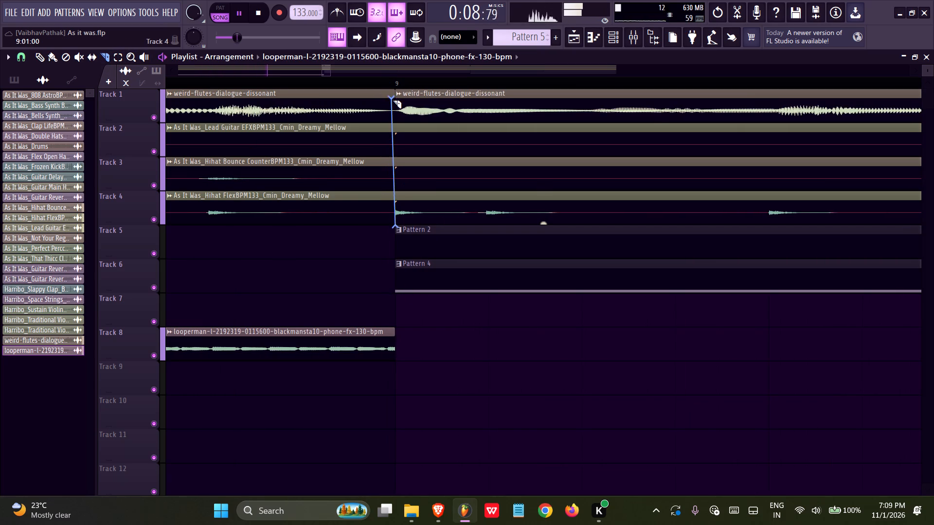
pyautogui.keyDown('shift'); pyautogui.moveTo(393, 100); pyautogui.dragTo(393, 102); pyautogui.keyUp('shift')
pyautogui.click(41, 54)
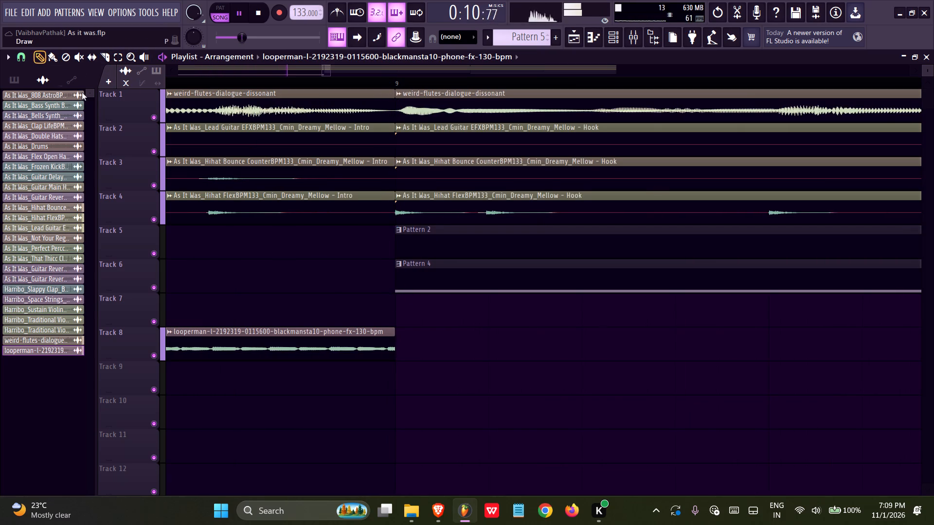
# Duplicate the clips from bar 9 to 25 on Tracks 1 to 7 so the copies start at bar 25, and save the project.
pyautogui.keyDown('ctrl'); pyautogui.scroll(-20, 314, 257); pyautogui.keyUp('ctrl')
pyautogui.keyDown('ctrl'); pyautogui.scroll(-20, 314, 257); pyautogui.keyUp('ctrl')
pyautogui.keyDown('ctrl'); pyautogui.scroll(-5, 314, 257); pyautogui.keyUp('ctrl')
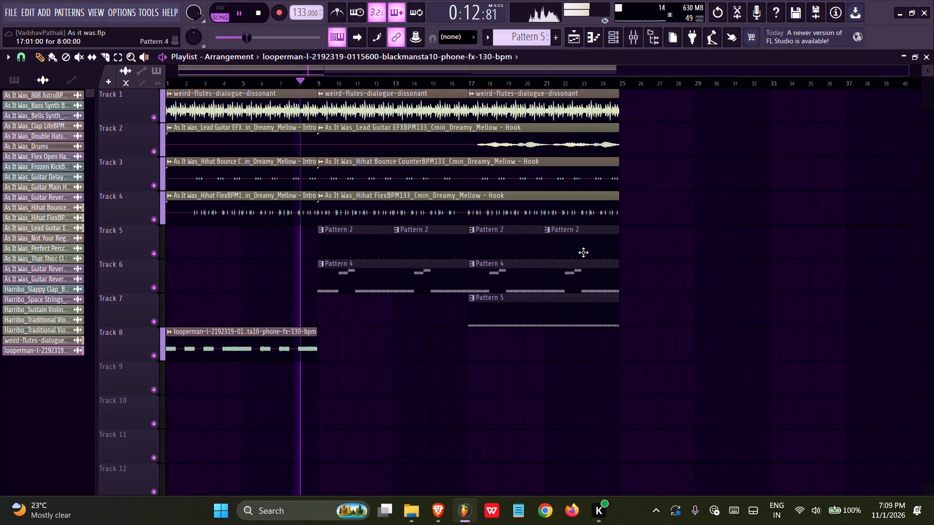
pyautogui.hotkey('ctrl', 's')
pyautogui.keyDown('ctrl'); pyautogui.moveTo(640, 105); pyautogui.dragTo(369, 322); pyautogui.keyUp('ctrl')
pyautogui.hotkey('ctrl', 'b')
pyautogui.hotkey('ctrl', 's')
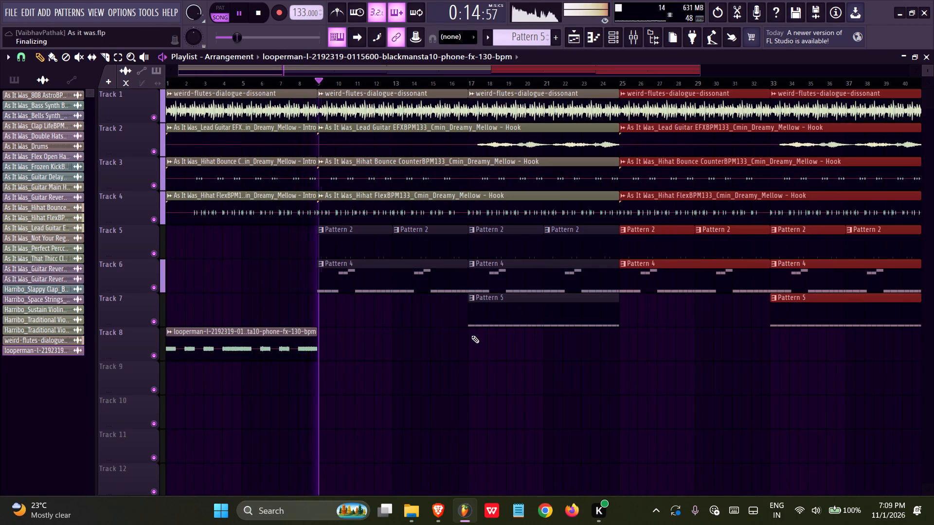
pyautogui.rightClick(471, 343)
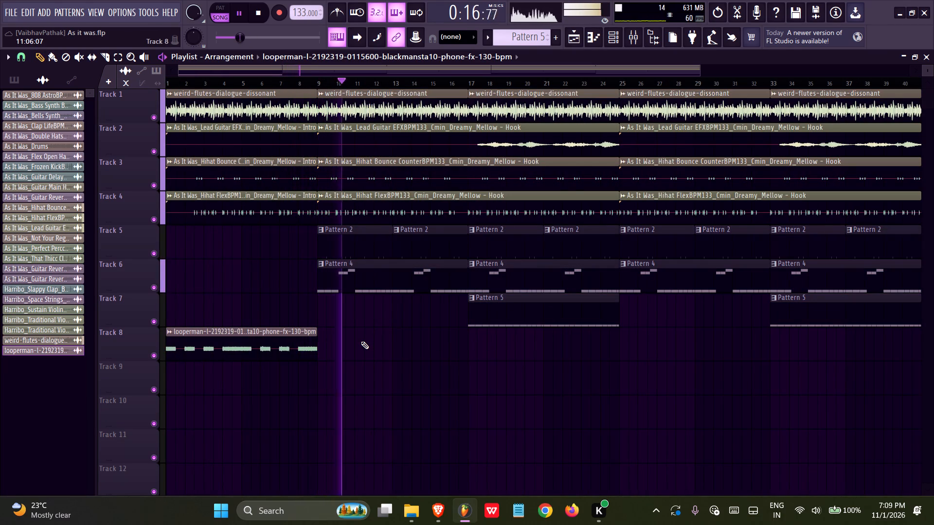
pyautogui.hotkey('ctrl', 's')
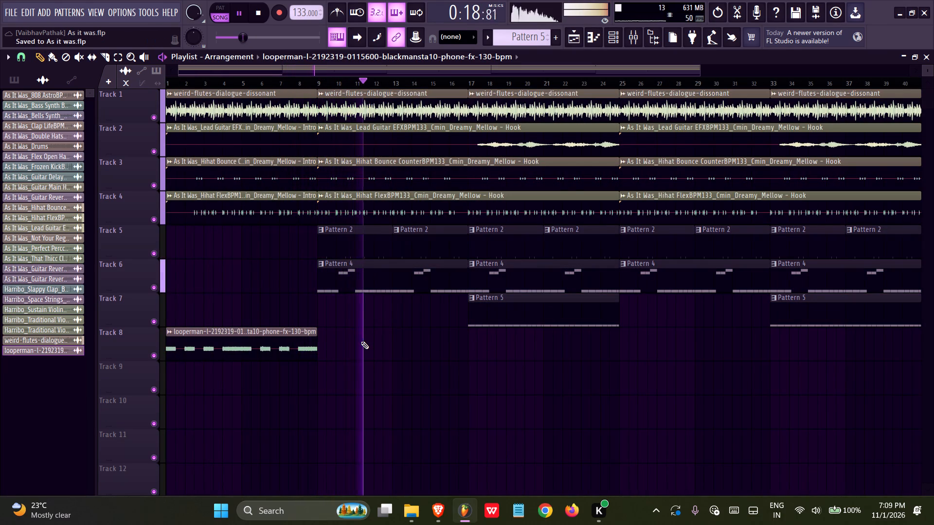
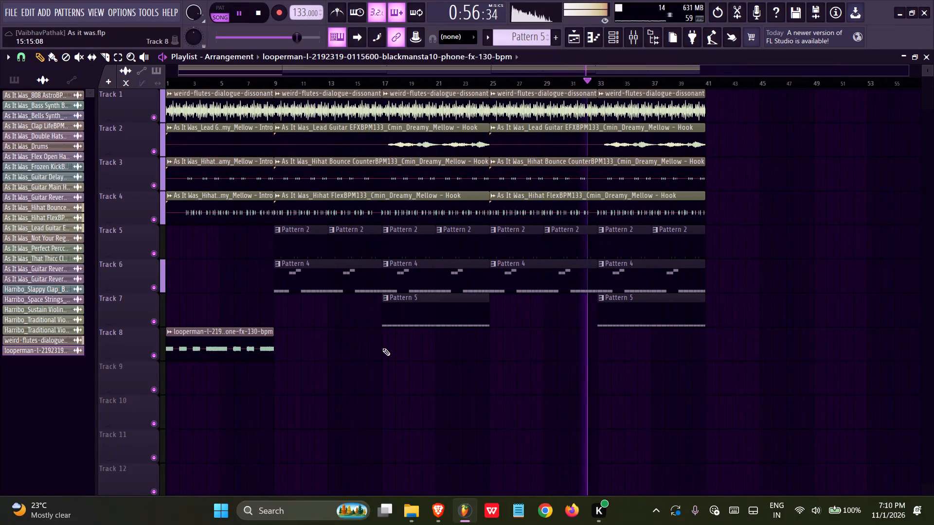
# Make the Pattern 5 clip at bar 33 on Track 7 unique, play the arrangement from the start, and save the project.
pyautogui.moveTo(660, 378); pyautogui.dragTo(574, 375, button='middle')
pyautogui.scroll(3, 501, 364)
pyautogui.keyDown('ctrl'); pyautogui.scroll(2, 501, 364); pyautogui.keyUp('ctrl')
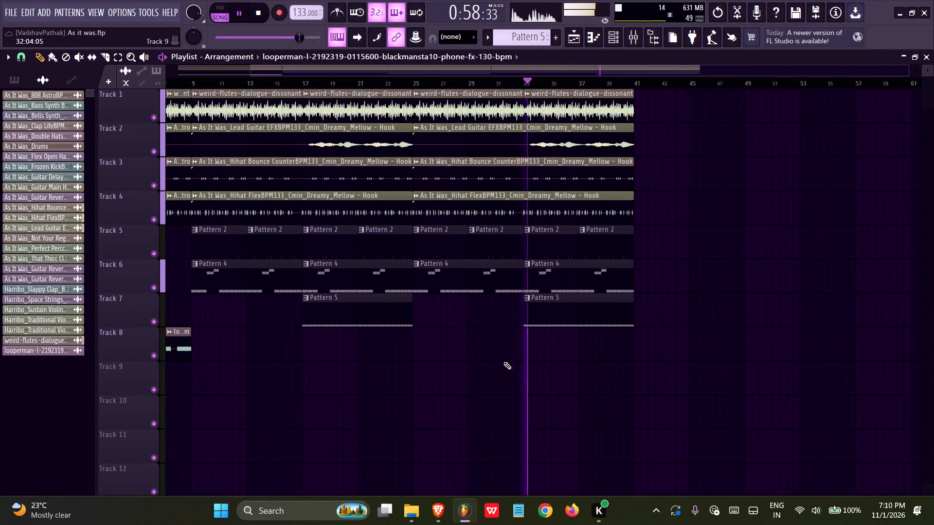
pyautogui.keyDown('ctrl'); pyautogui.scroll(8, 503, 362); pyautogui.keyUp('ctrl')
pyautogui.moveTo(637, 348); pyautogui.dragTo(389, 375, button='middle')
pyautogui.hotkey('ctrl', 's')
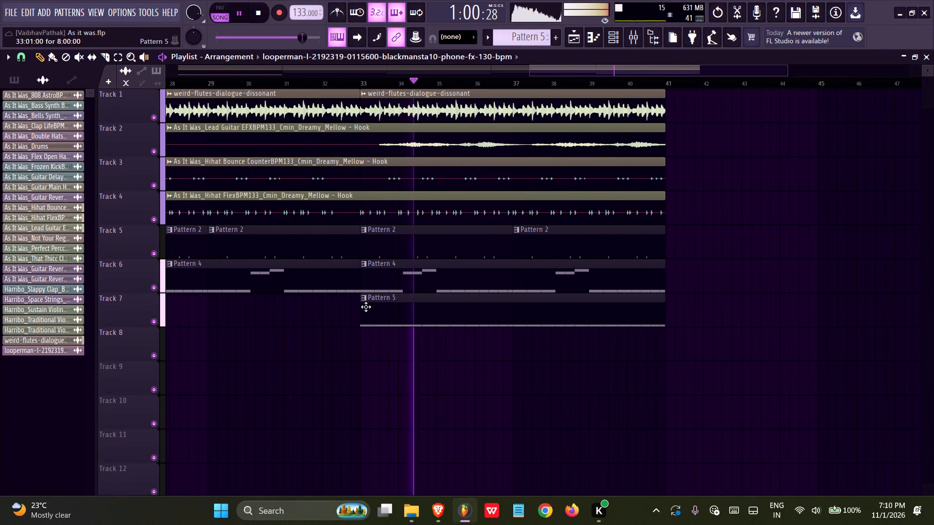
pyautogui.press('space')
pyautogui.click(361, 296)
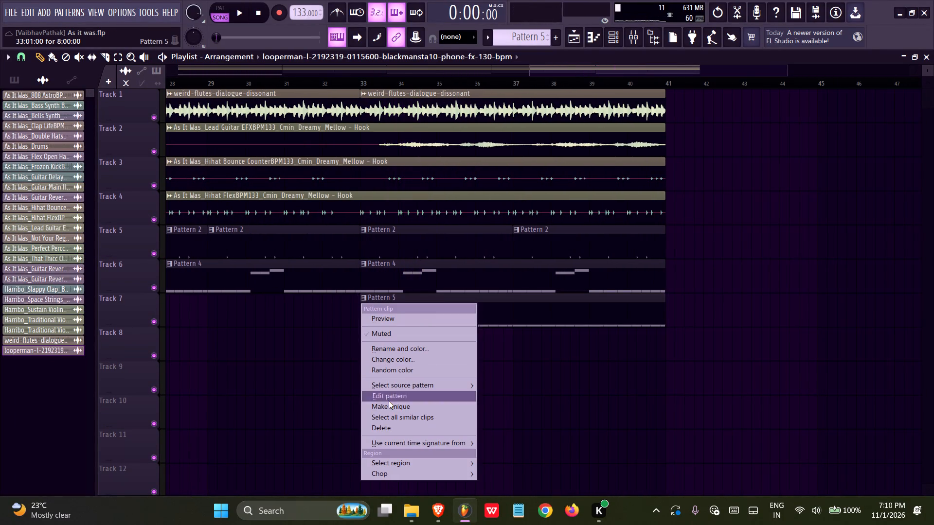
pyautogui.click(389, 403)
pyautogui.keyDown('ctrl'); pyautogui.scroll(-12, 566, 327); pyautogui.keyUp('ctrl')
pyautogui.press('space')
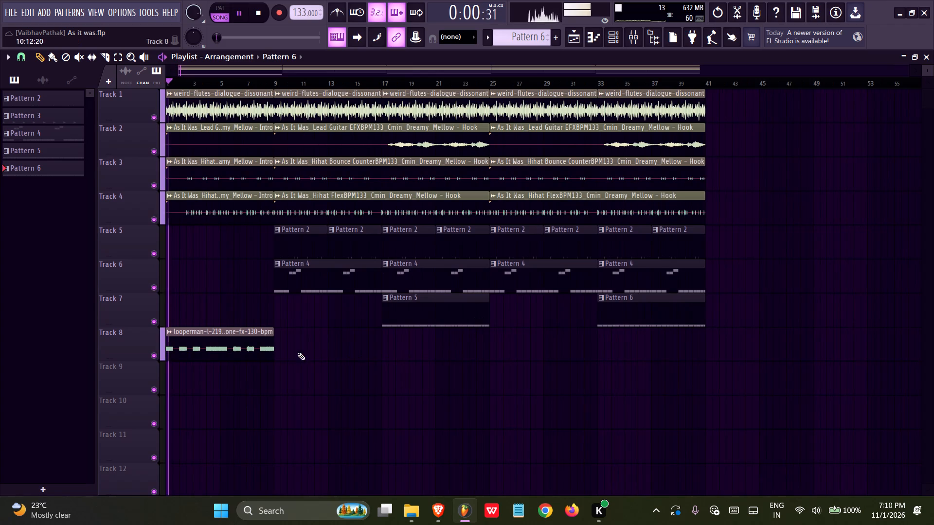
pyautogui.keyDown('ctrl'); pyautogui.scroll(3, 255, 382); pyautogui.keyUp('ctrl')
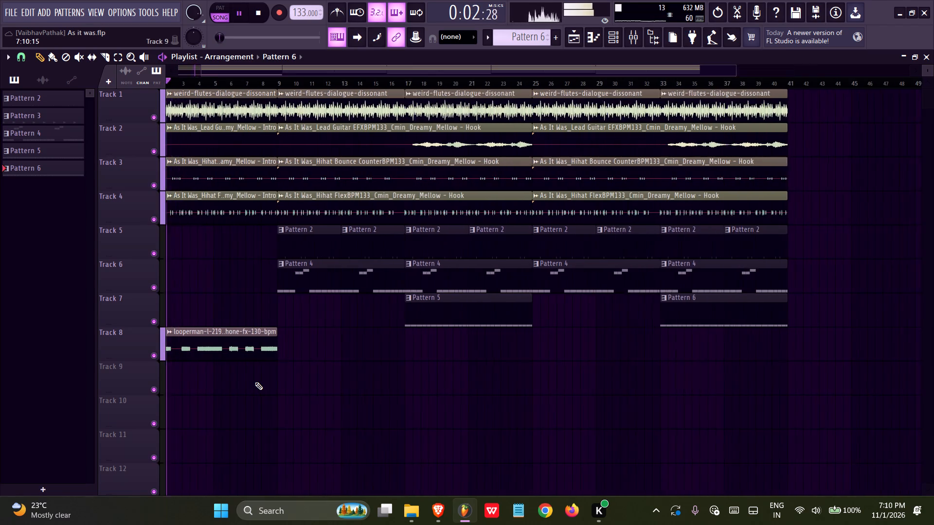
pyautogui.keyDown('ctrl'); pyautogui.scroll(2, 255, 382); pyautogui.keyUp('ctrl')
pyautogui.hotkey('ctrl', 's')
# Set the Boost of Pattern 4's 808 2am channel to about 14% while the pattern plays, and save the project.
pyautogui.click(307, 278)
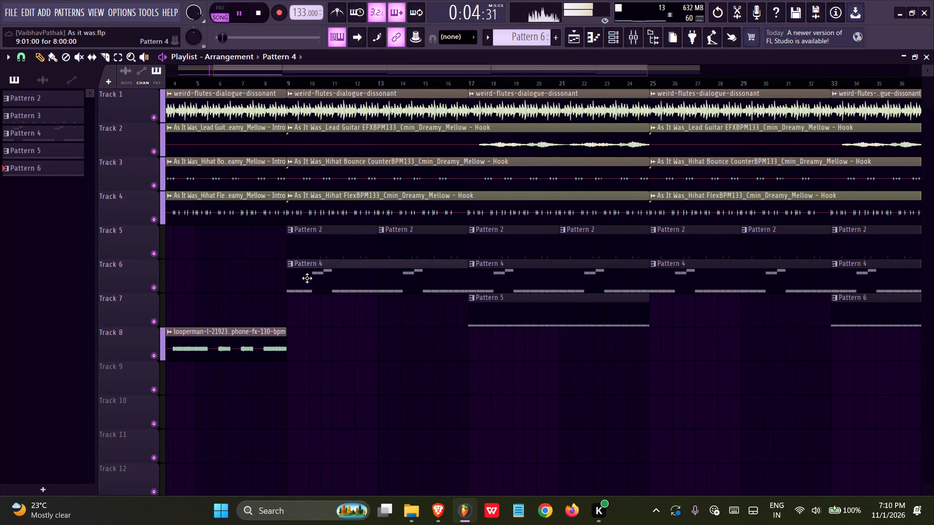
pyautogui.click(224, 5)
pyautogui.click(615, 42)
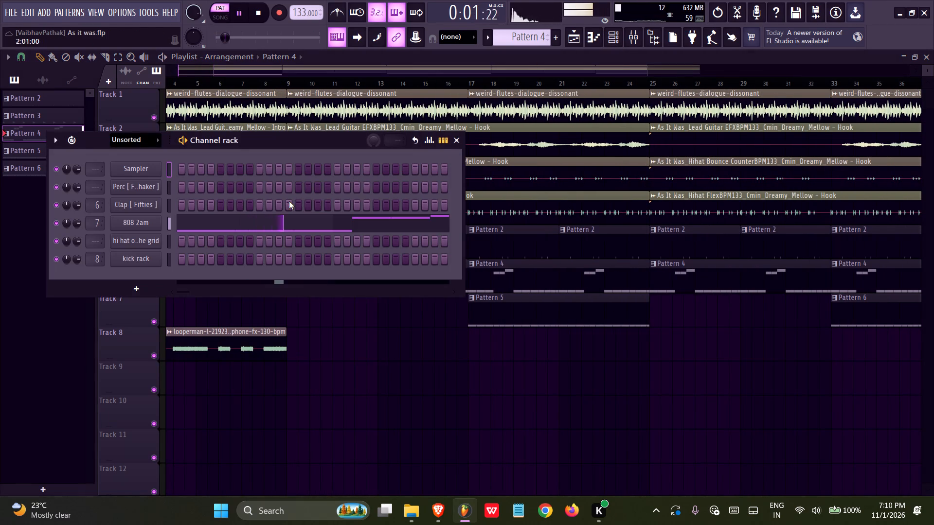
pyautogui.click(145, 223)
pyautogui.click(308, 309)
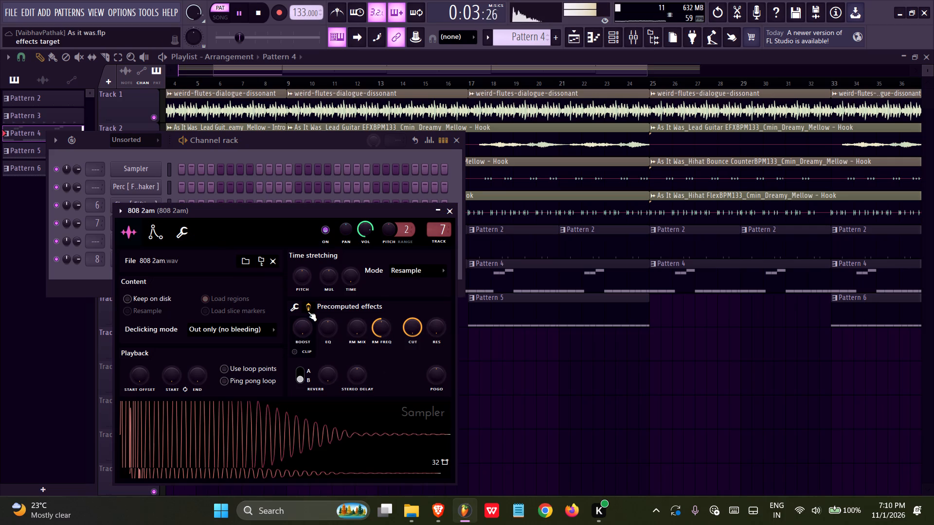
pyautogui.moveTo(302, 328); pyautogui.dragTo(303, 315)
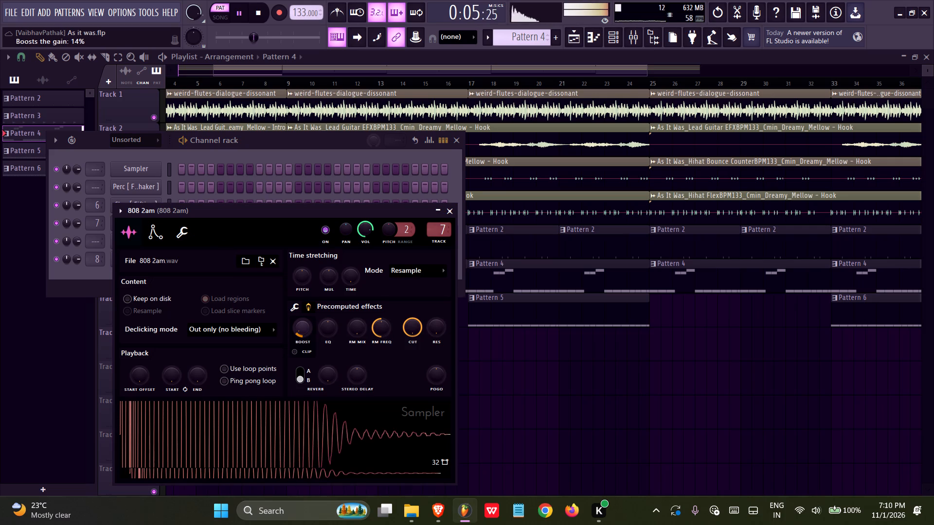
pyautogui.moveTo(303, 315); pyautogui.dragTo(305, 316)
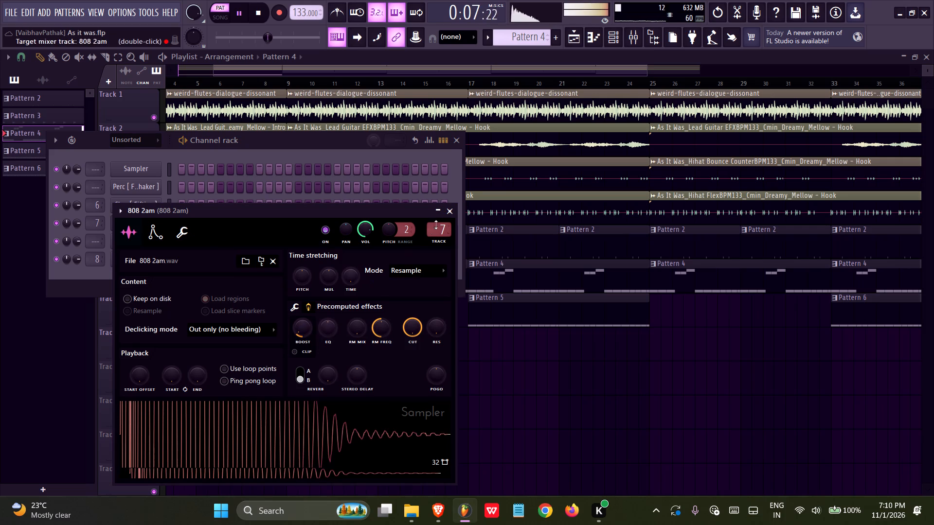
pyautogui.click(446, 212)
pyautogui.click(454, 140)
pyautogui.hotkey('ctrl', 's')
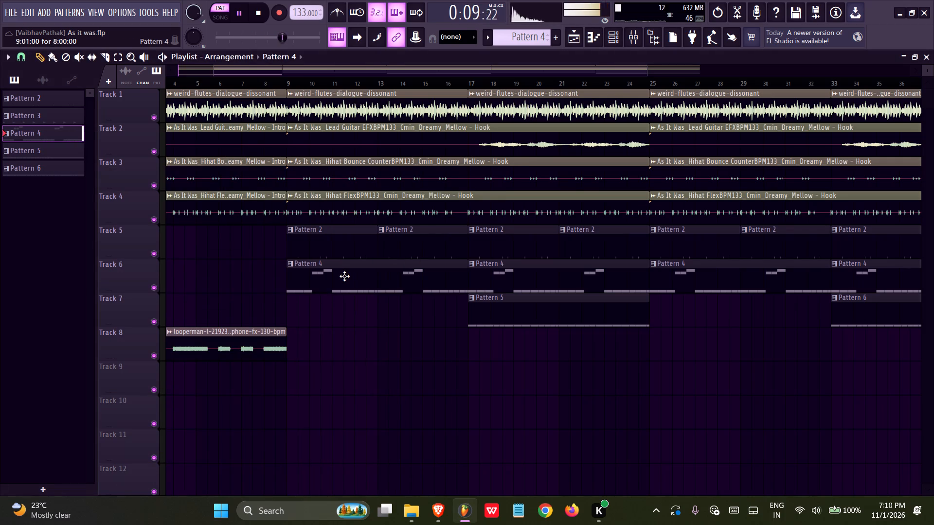
# Show the browser and open the 808 folder inside the MAXEYY - KANYE WEST DRUM STASH drum kit.
pyautogui.doubleClick(344, 276)
pyautogui.keyDown('ctrl'); pyautogui.scroll(-15, 395, 286); pyautogui.keyUp('ctrl')
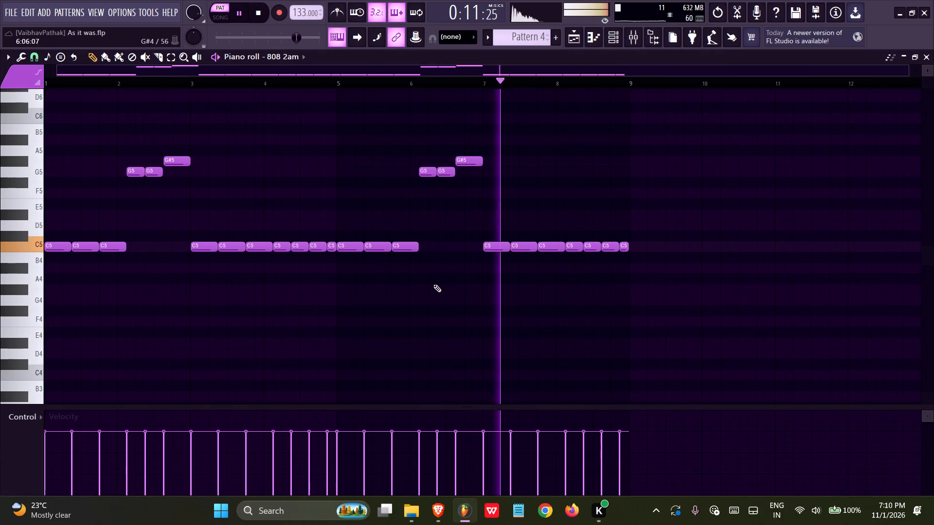
pyautogui.click(645, 43)
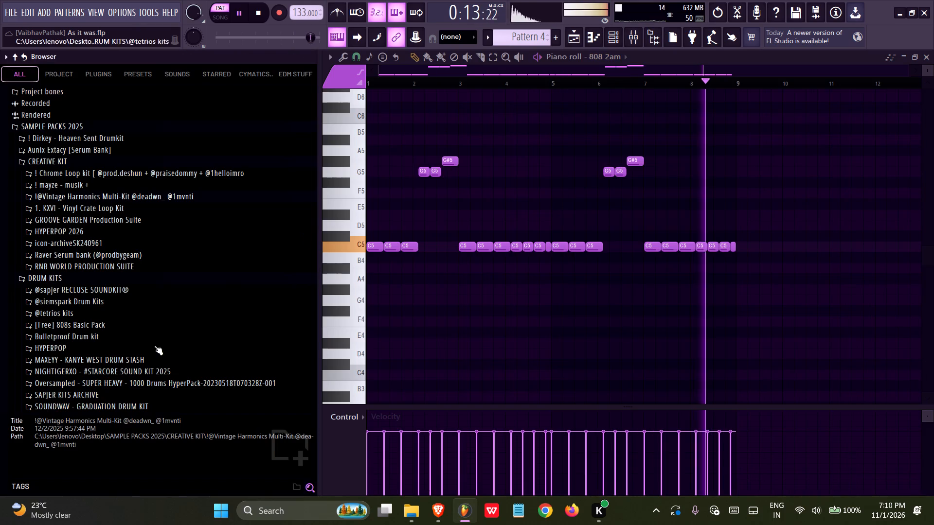
pyautogui.hotkey('ctrl', 's')
pyautogui.press('space')
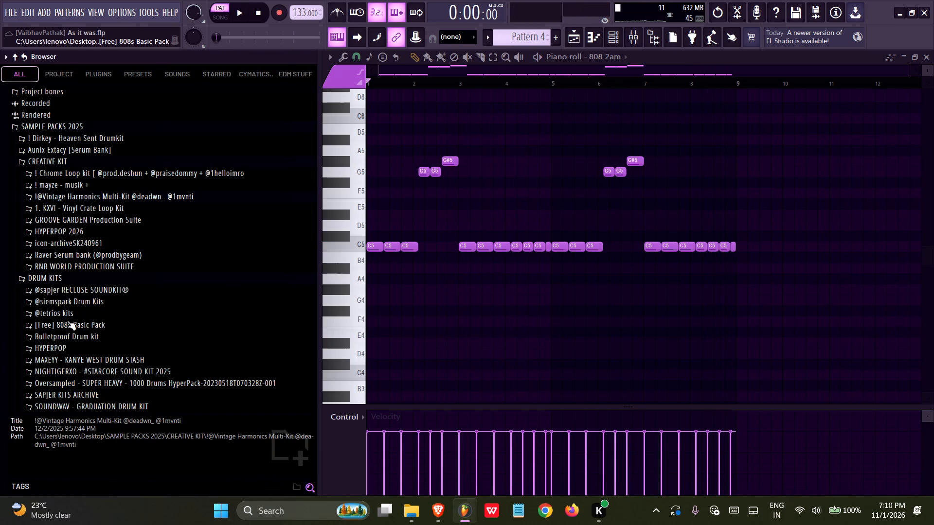
pyautogui.click(67, 316)
pyautogui.click(69, 301)
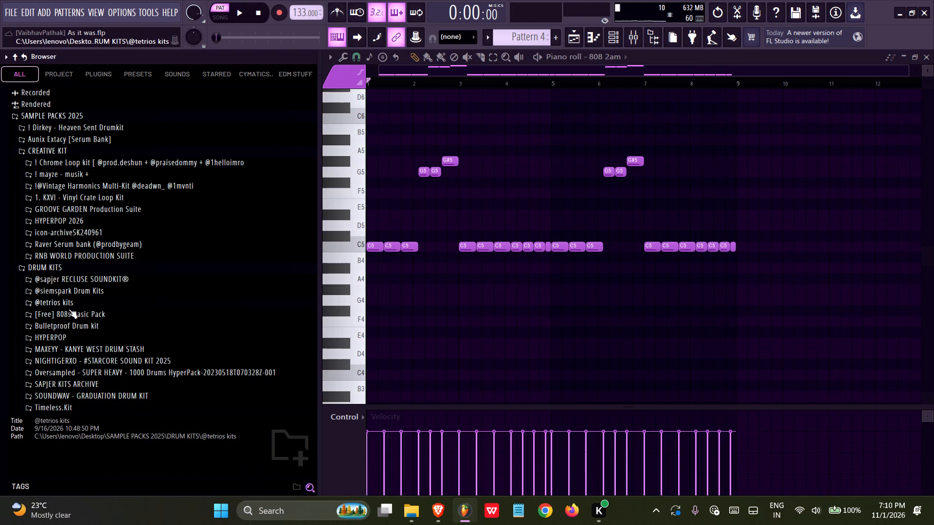
pyautogui.click(63, 335)
pyautogui.click(64, 335)
pyautogui.click(64, 342)
pyautogui.click(64, 343)
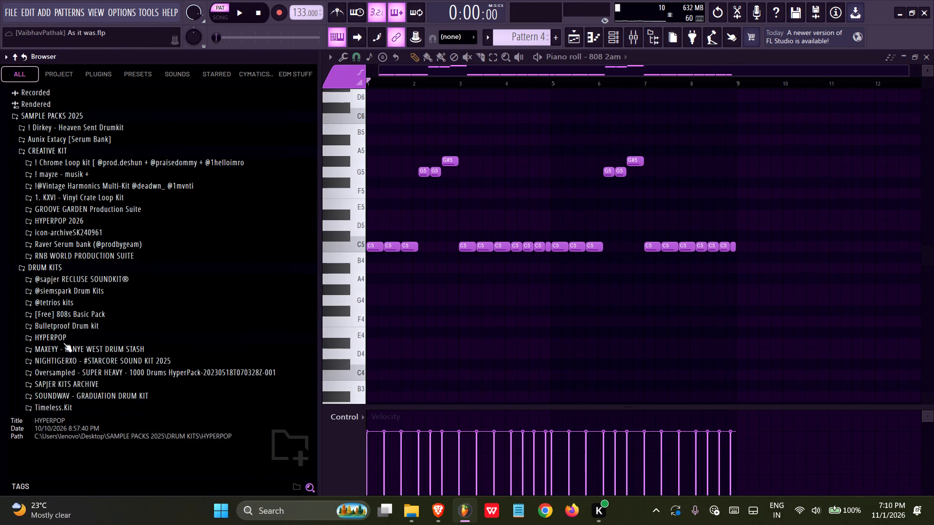
pyautogui.click(58, 347)
pyautogui.click(58, 358)
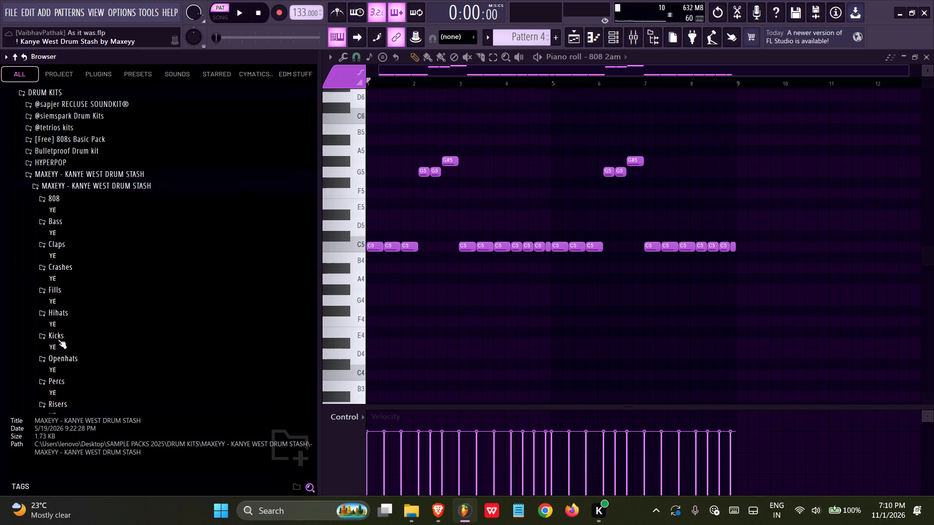
pyautogui.click(54, 228)
pyautogui.click(54, 228)
pyautogui.click(61, 195)
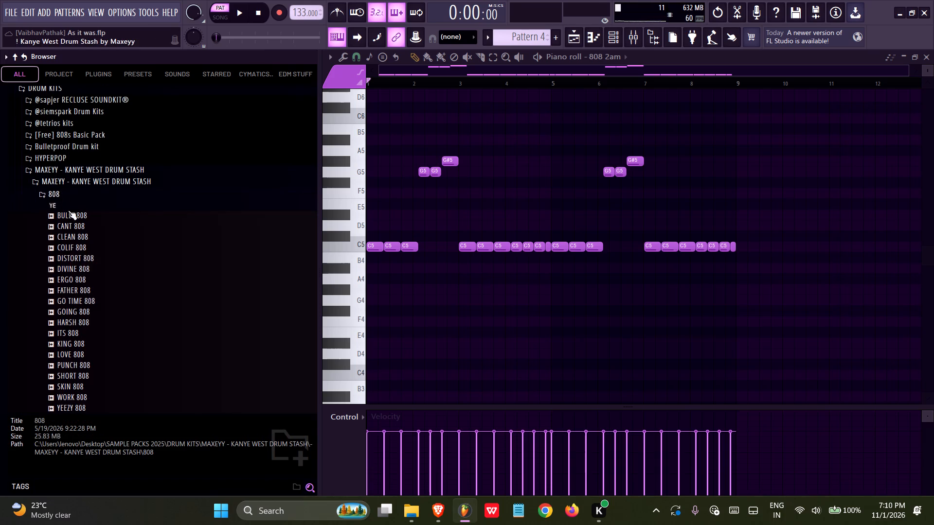
# Audition the Kanye West stash's 808 samples, including HARSH 808 and LOVE 808.
pyautogui.click(76, 248)
pyautogui.click(73, 273)
pyautogui.click(71, 309)
pyautogui.click(71, 325)
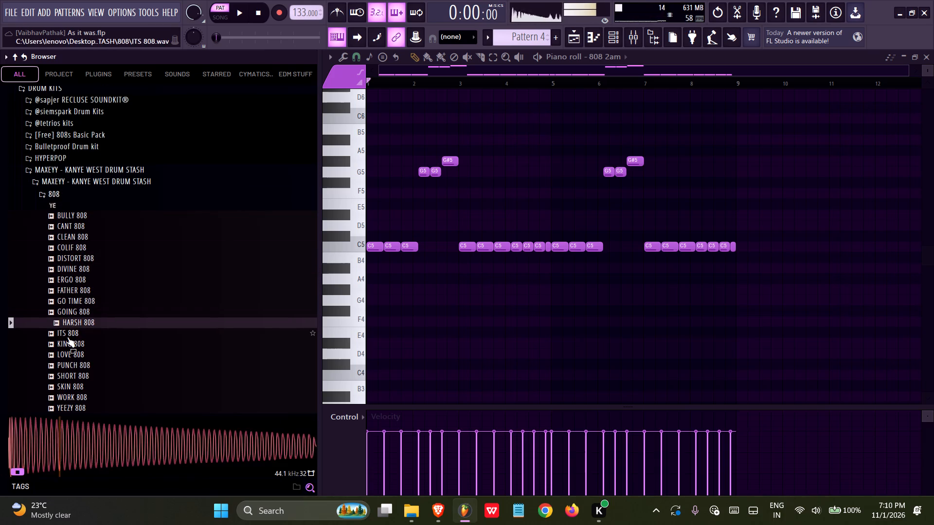
pyautogui.click(67, 337)
pyautogui.click(70, 361)
pyautogui.click(72, 331)
pyautogui.click(72, 325)
pyautogui.click(68, 350)
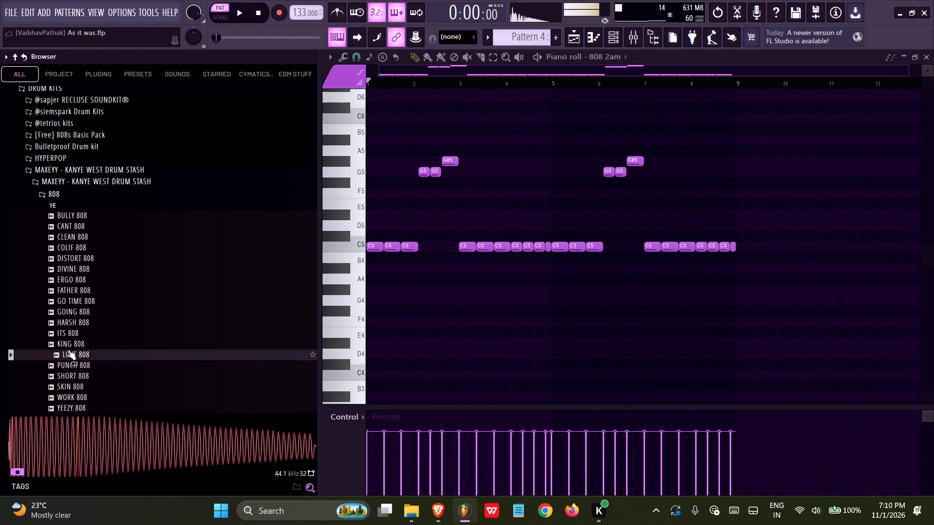
pyautogui.click(69, 360)
# Replace the 808 2am channel's sample with LOVE 808 and play Pattern 4 with it.
pyautogui.click(609, 39)
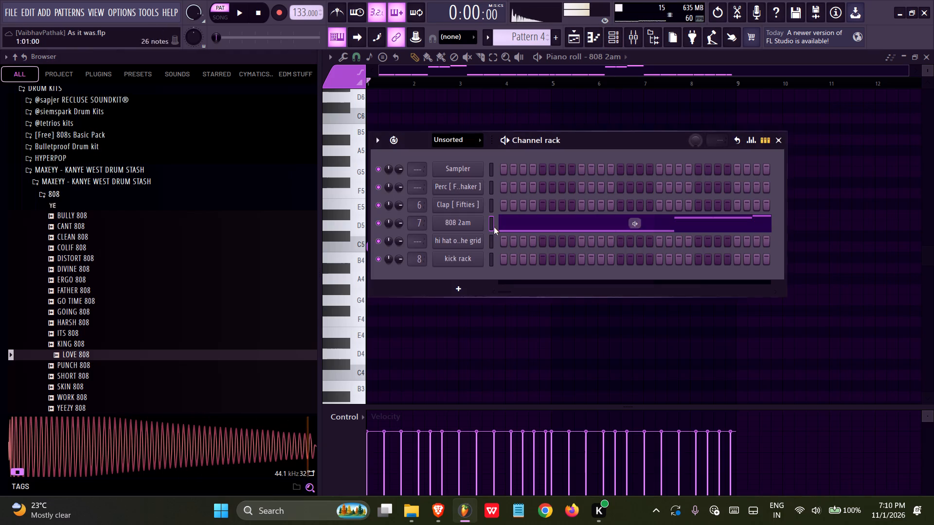
pyautogui.click(493, 227)
pyautogui.middleClick(59, 353)
pyautogui.click(235, 6)
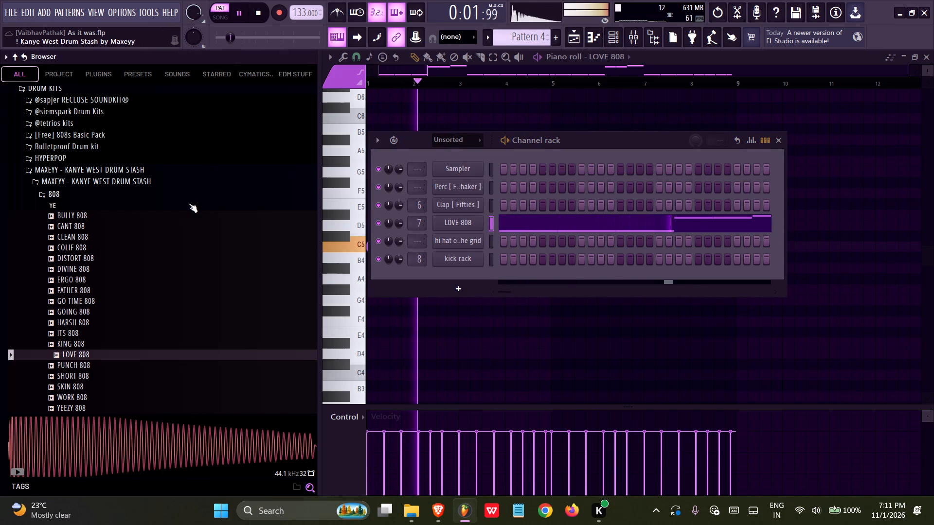
pyautogui.rightClick(465, 324)
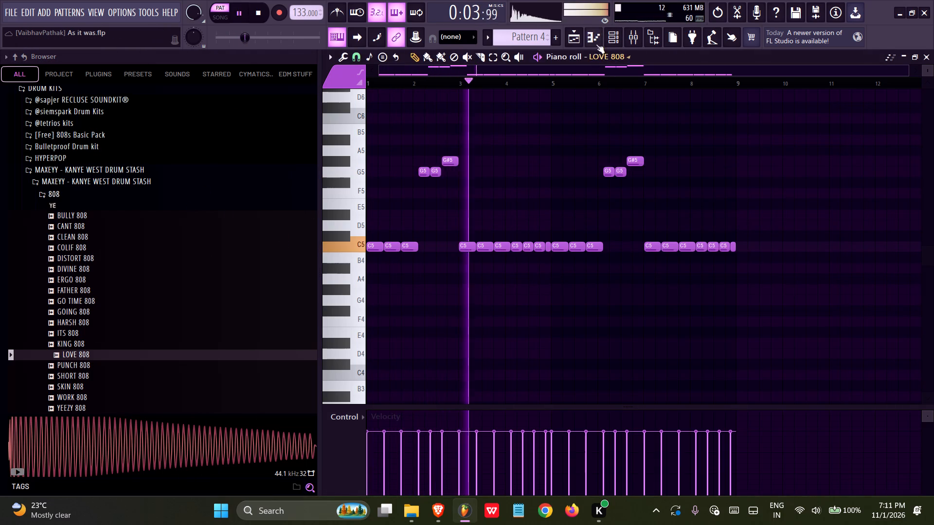
# Return to the playlist, play the arrangement in song mode from bar 1, and save the project.
pyautogui.click(604, 36)
pyautogui.click(567, 37)
pyautogui.press('space')
pyautogui.moveTo(510, 83); pyautogui.dragTo(216, 106)
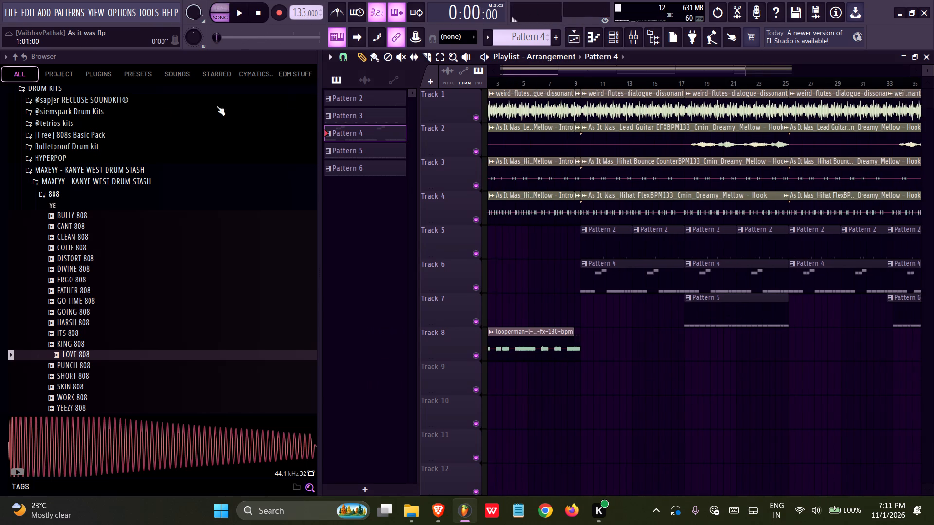
pyautogui.moveTo(216, 106); pyautogui.dragTo(117, 113)
pyautogui.press('space')
pyautogui.hotkey('ctrl', 's')
# Route the phone ring clip to mixer track 9 and load Fruity Parametric EQ 2 in its first effect slot.
pyautogui.doubleClick(520, 341)
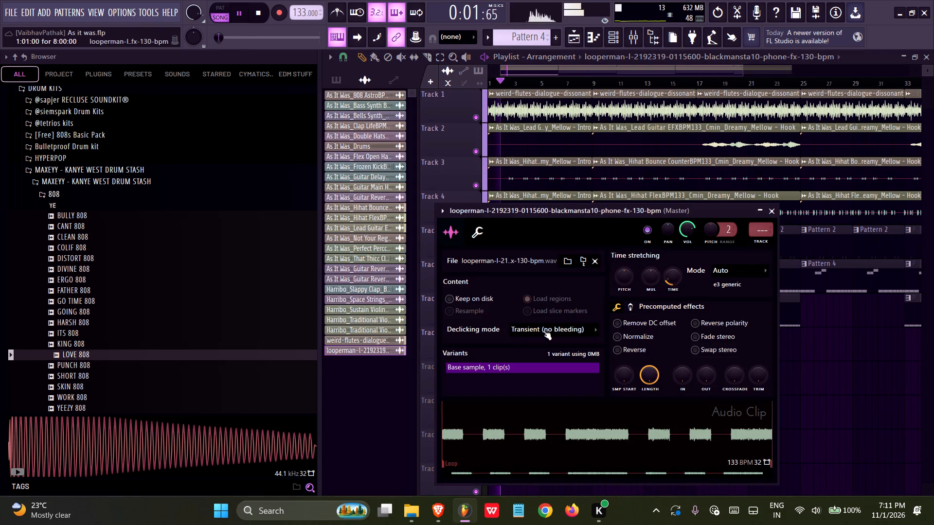
pyautogui.keyDown('ctrl'); pyautogui.click(765, 244); pyautogui.keyUp('ctrl')
pyautogui.click(404, 93)
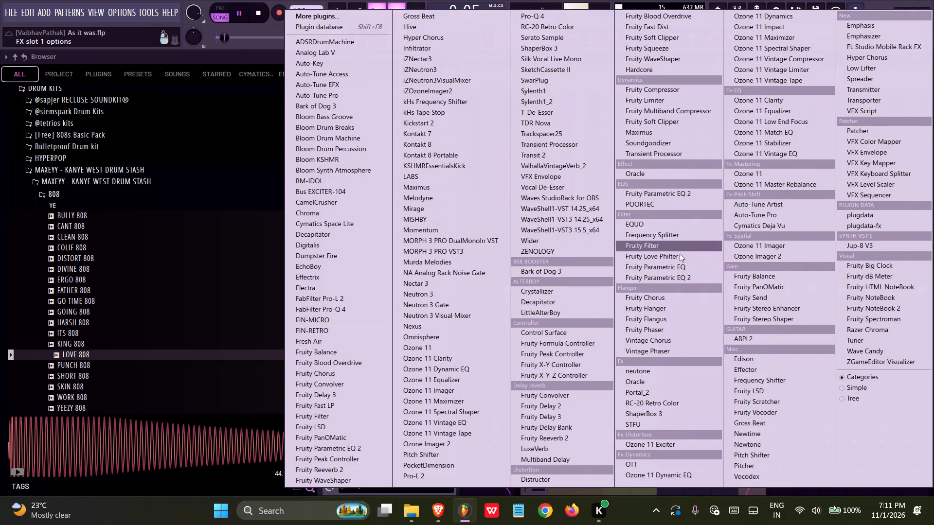
pyautogui.click(673, 274)
# Change EQ band 1 on the phone ring track to a high pass and raise its cutoff to around 2 kHz.
pyautogui.rightClick(452, 270)
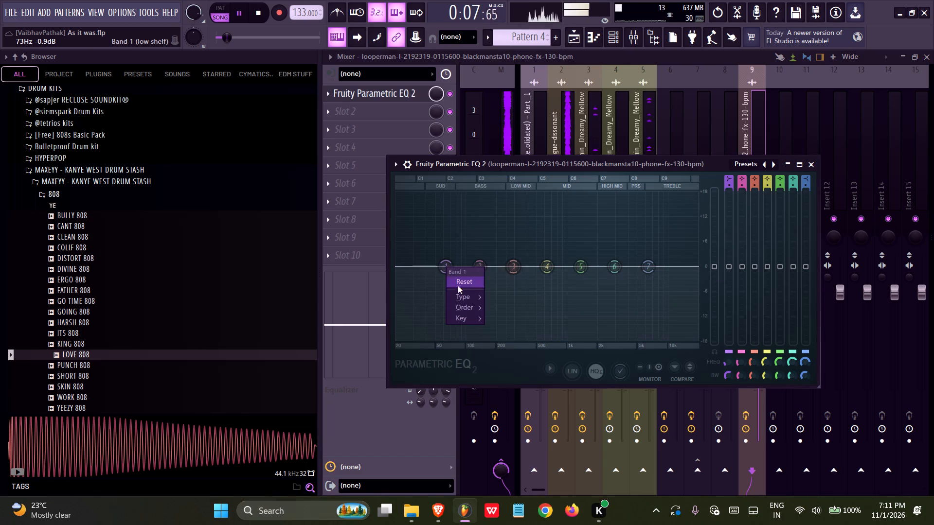
pyautogui.press('space')
pyautogui.click(462, 306)
pyautogui.click(494, 307)
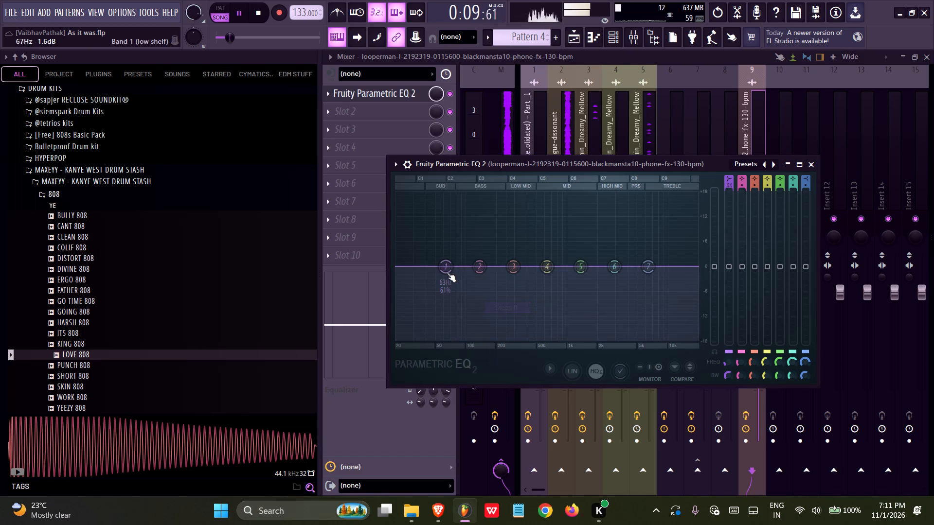
pyautogui.press('space')
pyautogui.rightClick(444, 272)
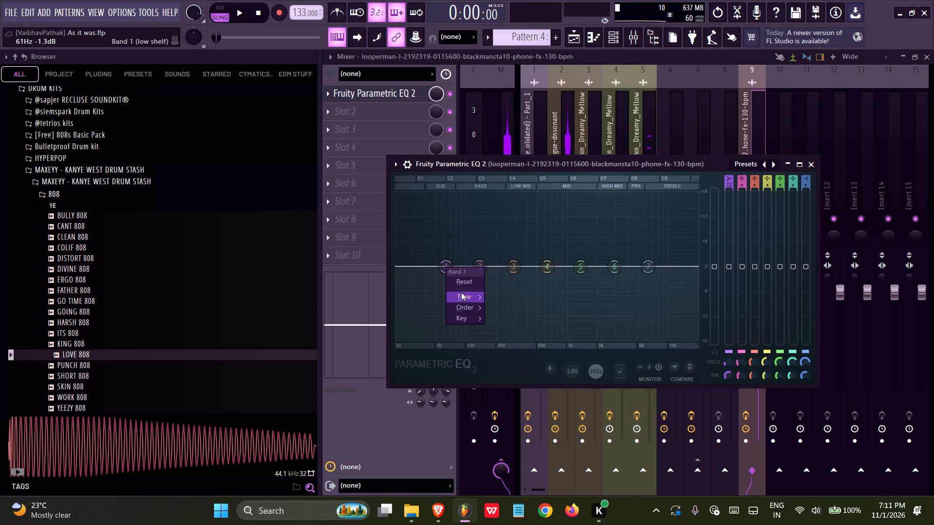
pyautogui.click(519, 329)
pyautogui.press('space')
pyautogui.moveTo(441, 262); pyautogui.dragTo(757, 323)
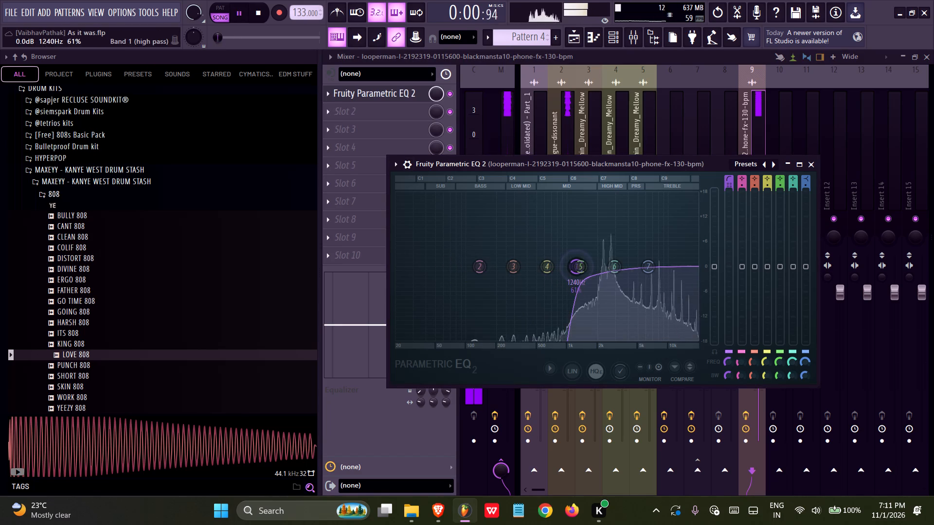
pyautogui.moveTo(757, 323); pyautogui.dragTo(768, 325)
# Lower the band 7 high shelf on the phone ring EQ to about -3 dB near 1.4 kHz and close the EQ.
pyautogui.moveTo(649, 265); pyautogui.dragTo(548, 286)
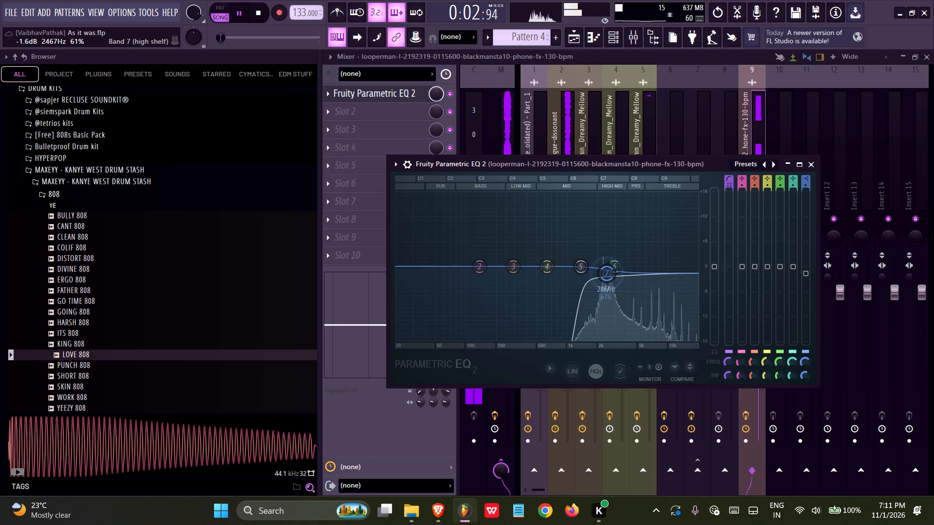
pyautogui.moveTo(548, 286); pyautogui.dragTo(488, 306)
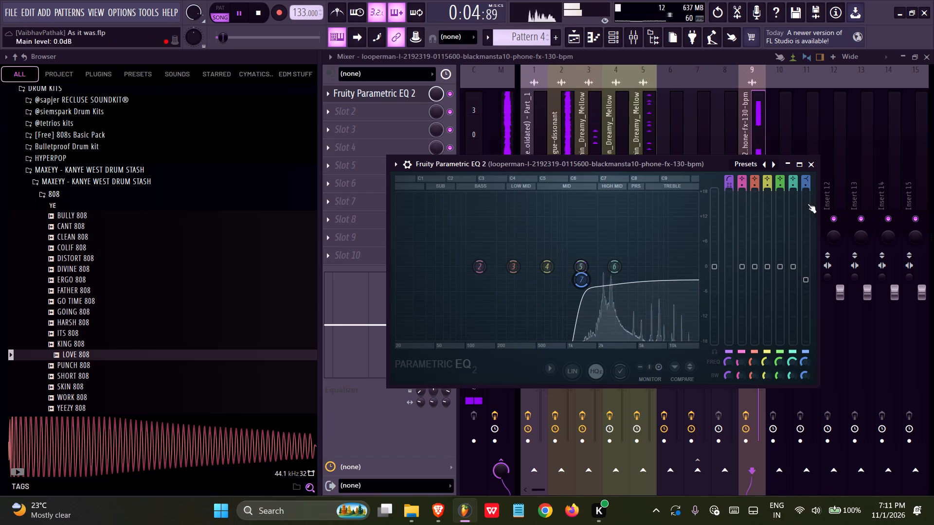
pyautogui.click(815, 161)
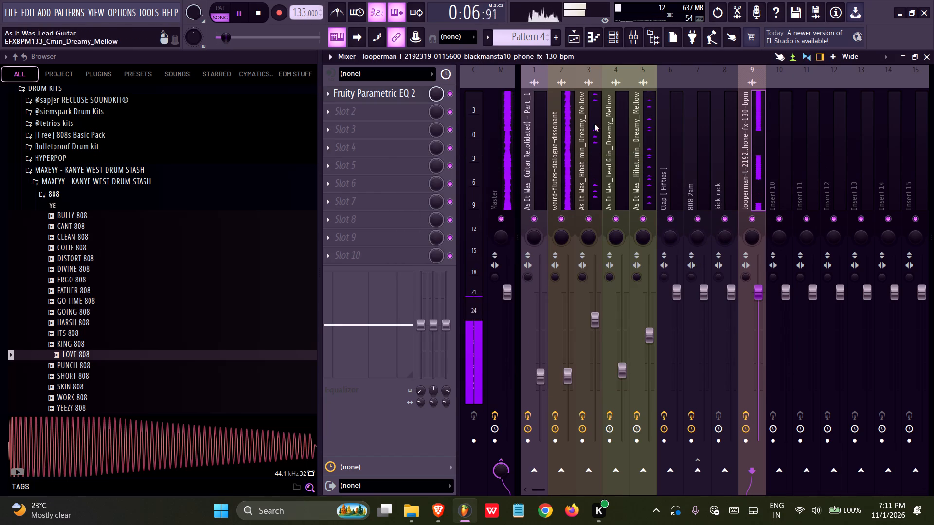
# Return to the playlist, hide the browser, and delete the lead guitar Intro clip at bars 1 to 9 on Track 2.
pyautogui.click(572, 36)
pyautogui.click(657, 35)
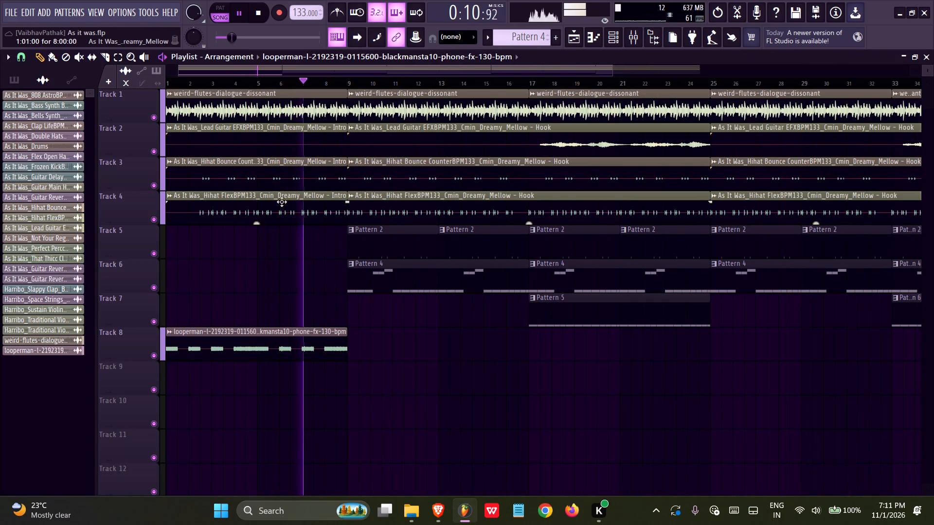
pyautogui.rightClick(288, 152)
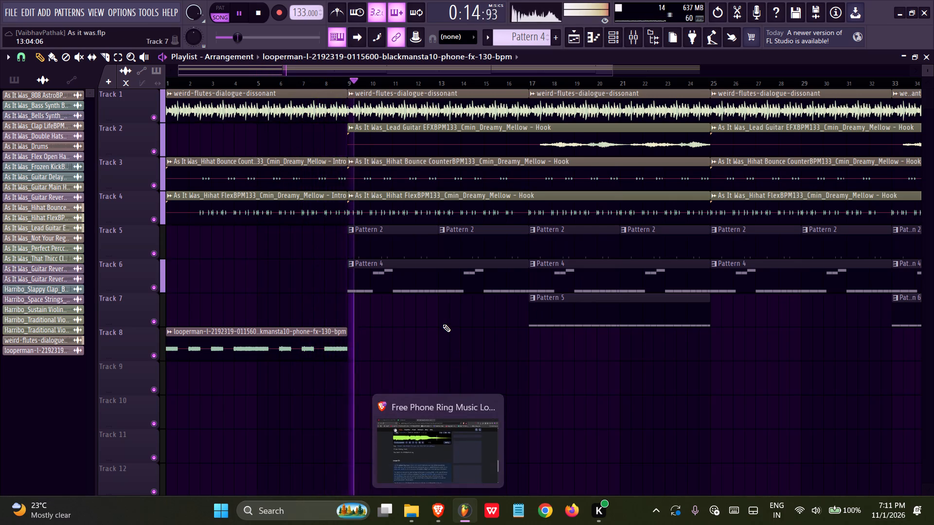
# Save the project and show the sample browser beside the playlist again.
pyautogui.hotkey('ctrl', 's')
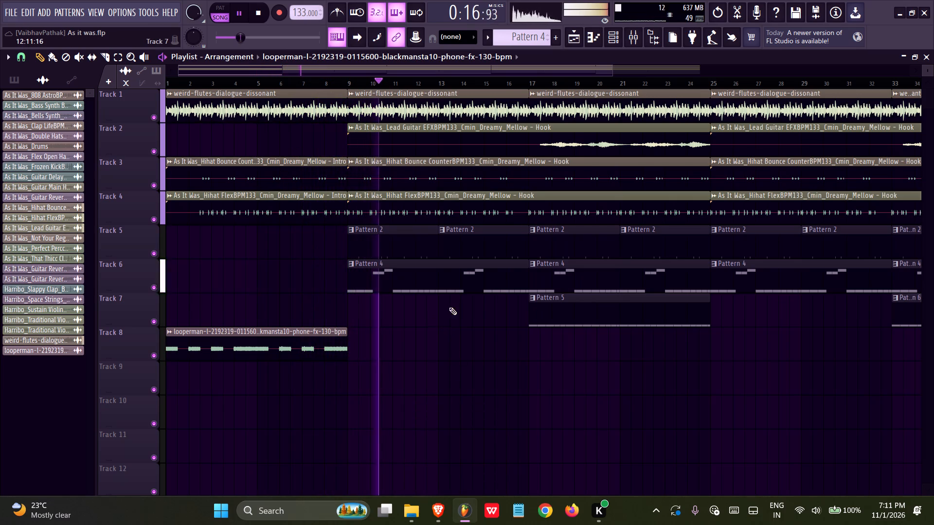
pyautogui.click(653, 39)
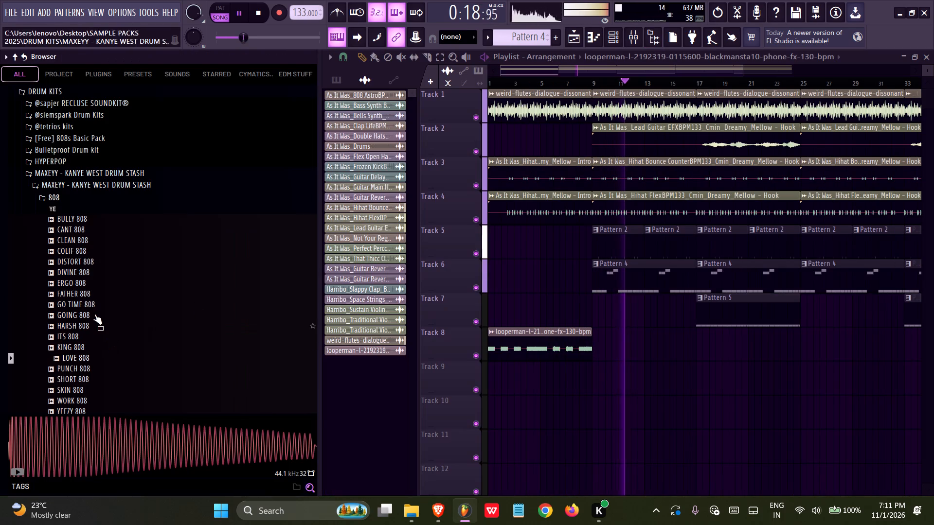
pyautogui.hotkey('ctrl', 's')
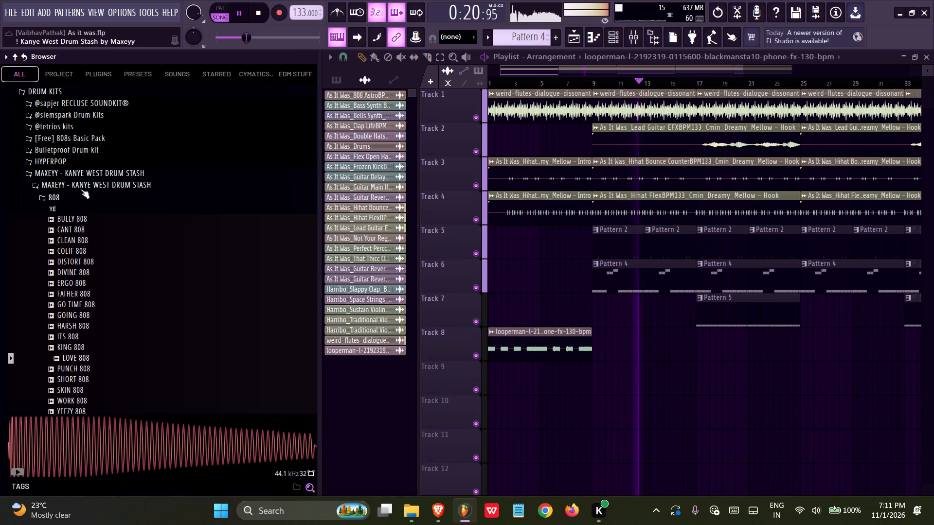
pyautogui.click(81, 176)
pyautogui.scroll(2, 89, 262)
pyautogui.hotkey('ctrl', 's')
pyautogui.scroll(3, 73, 261)
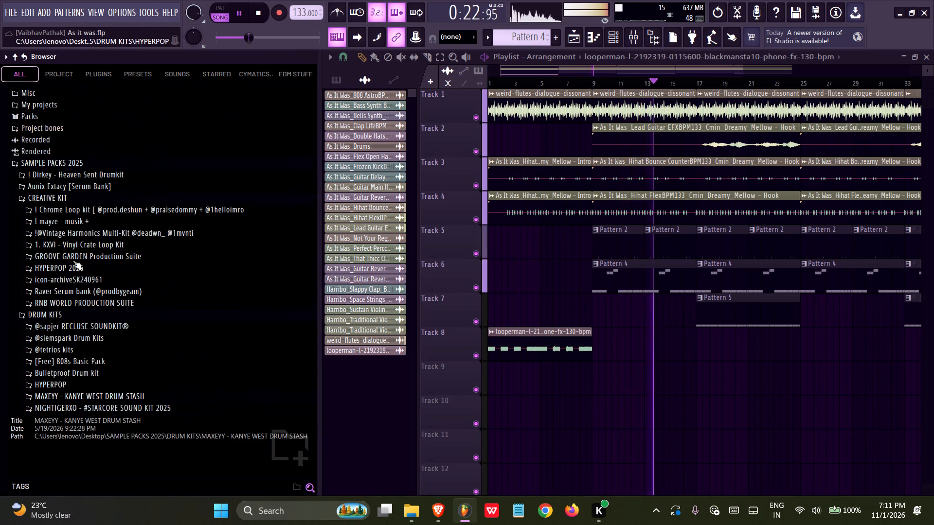
pyautogui.press('space')
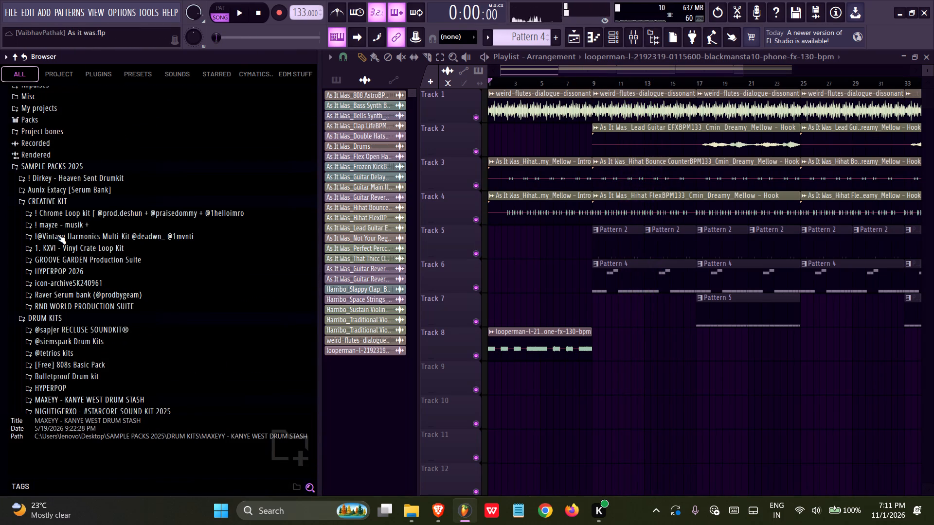
pyautogui.click(57, 235)
pyautogui.click(64, 248)
pyautogui.click(71, 272)
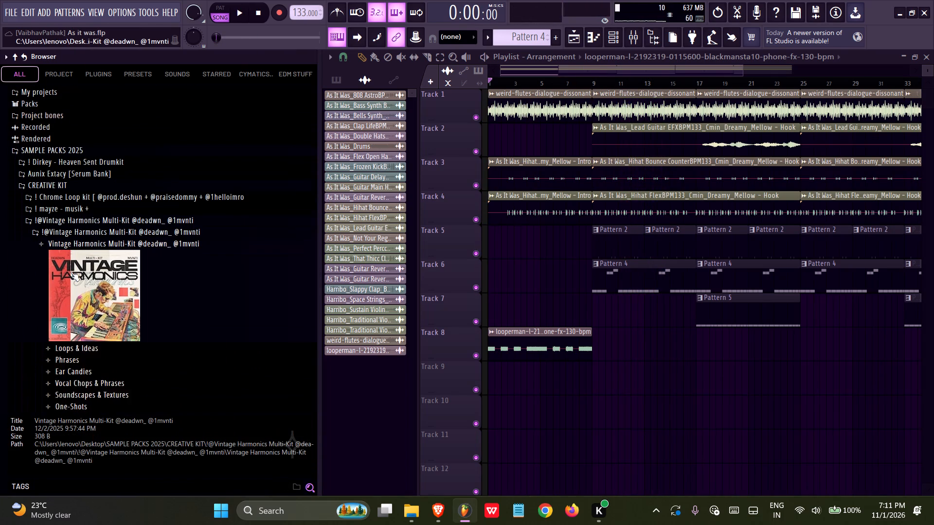
# Audition samples in the kit's Ear Candies folder and place Ear Candy - On The Moon (Cm) on Track 10 from bar 1.
pyautogui.click(80, 350)
pyautogui.click(85, 359)
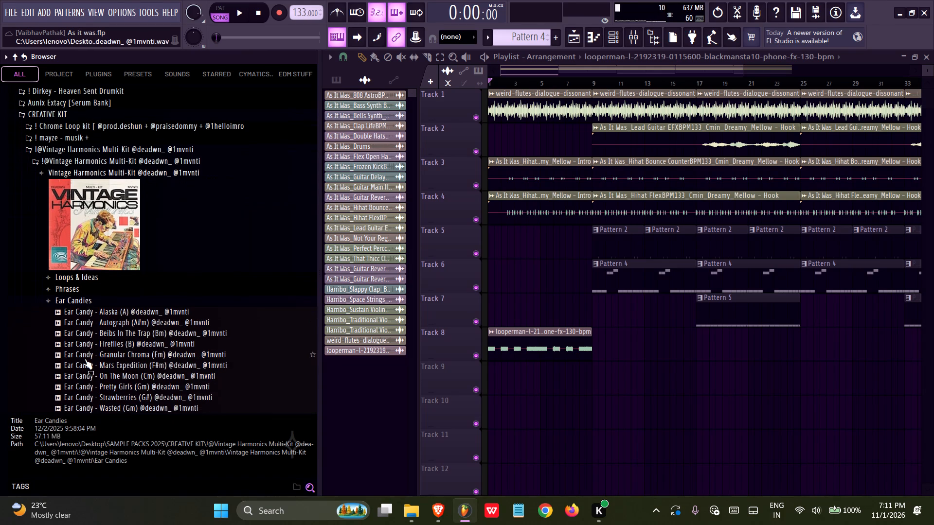
pyautogui.click(94, 344)
pyautogui.scroll(-1, 94, 344)
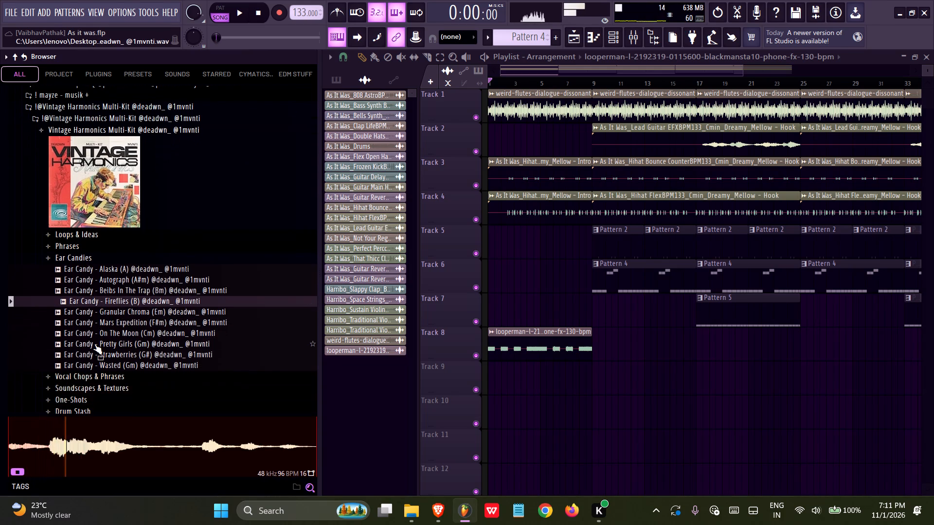
pyautogui.click(98, 341)
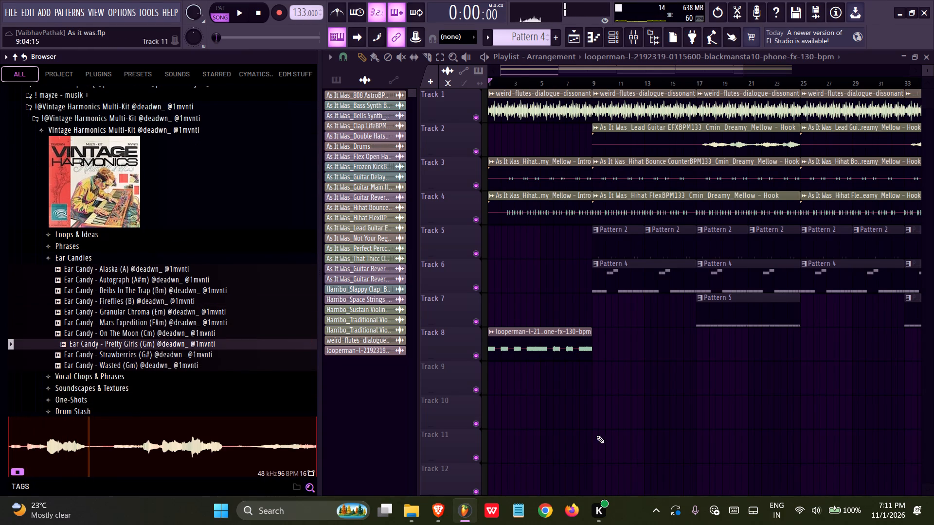
pyautogui.keyDown('ctrl'); pyautogui.scroll(14, 596, 436); pyautogui.keyUp('ctrl')
pyautogui.moveTo(534, 407); pyautogui.dragTo(860, 420, button='middle')
pyautogui.keyDown('ctrl'); pyautogui.scroll(-4, 660, 401); pyautogui.keyUp('ctrl')
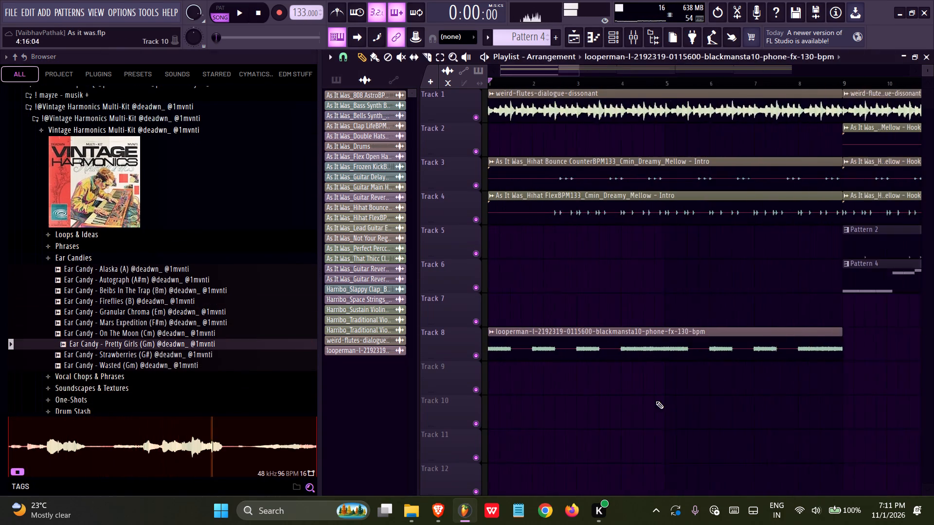
pyautogui.keyDown('ctrl'); pyautogui.scroll(-5, 656, 401); pyautogui.keyUp('ctrl')
pyautogui.click(165, 336)
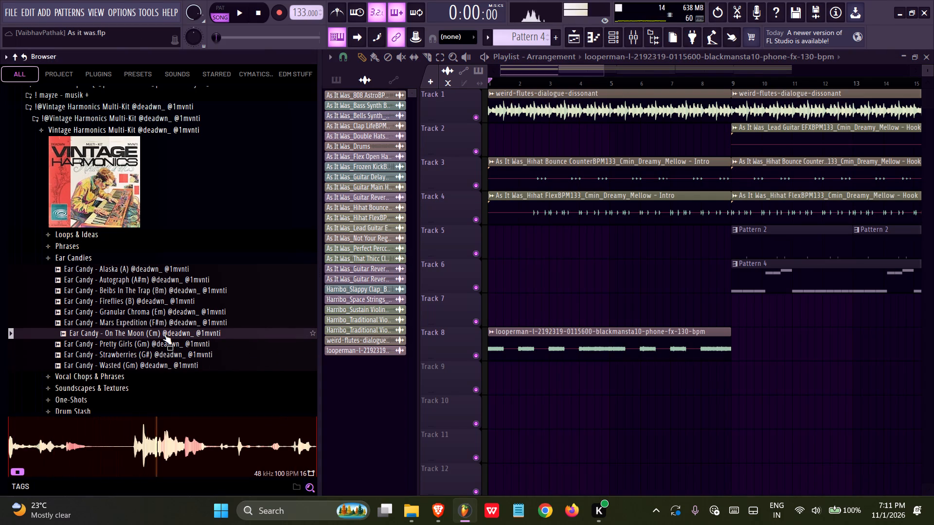
pyautogui.moveTo(164, 334); pyautogui.dragTo(519, 409)
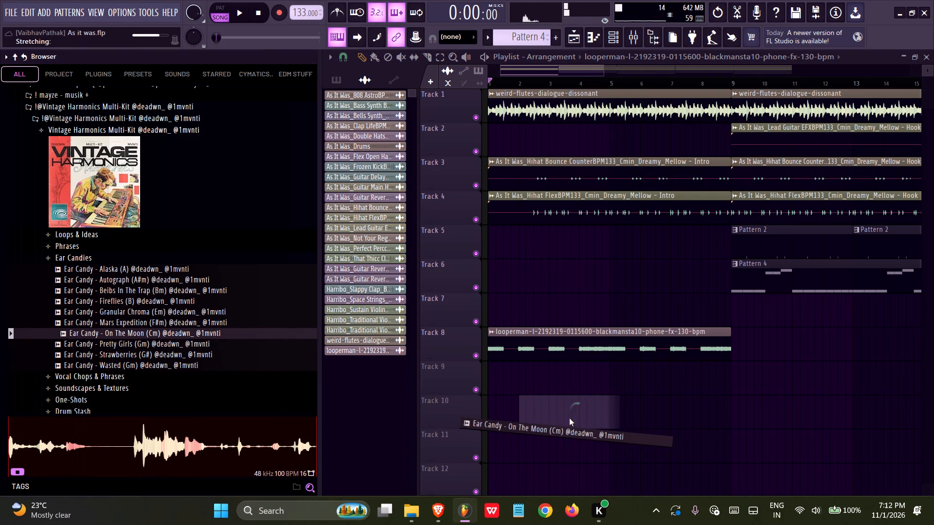
pyautogui.moveTo(568, 418); pyautogui.dragTo(465, 418)
# Duplicate the On The Moon clip so four back-to-back copies fill Track 10 from bar 1 to bar 9, removing the surplus copy.
pyautogui.keyDown('ctrl'); pyautogui.click(528, 408); pyautogui.keyUp('ctrl')
pyautogui.hotkey('ctrl', 'b')
pyautogui.hotkey('ctrl', 'b')
pyautogui.hotkey('ctrl', 'b')
pyautogui.hotkey('ctrl', 'b')
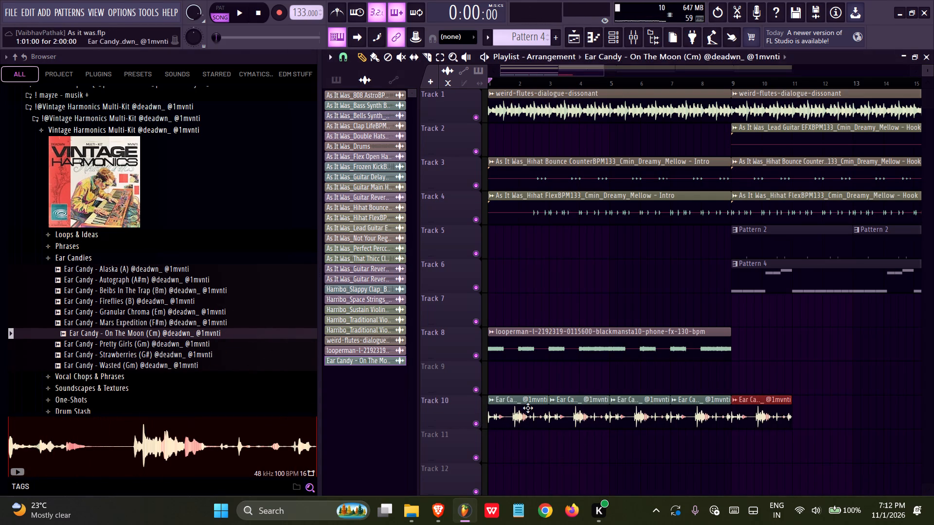
pyautogui.moveTo(595, 384); pyautogui.dragTo(591, 392, button='right')
pyautogui.moveTo(757, 389); pyautogui.dragTo(749, 415, button='right')
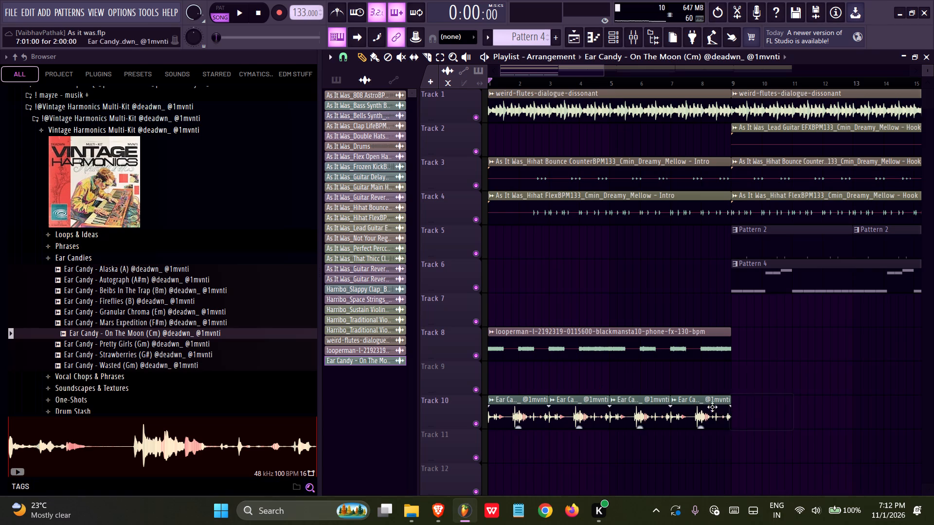
pyautogui.keyDown('ctrl'); pyautogui.moveTo(758, 392); pyautogui.dragTo(476, 420); pyautogui.keyUp('ctrl')
# Audition more ear candies and vocal chops, and place Vocal Chop - Button (Bm) on Track 9 from bar 1.
pyautogui.click(149, 302)
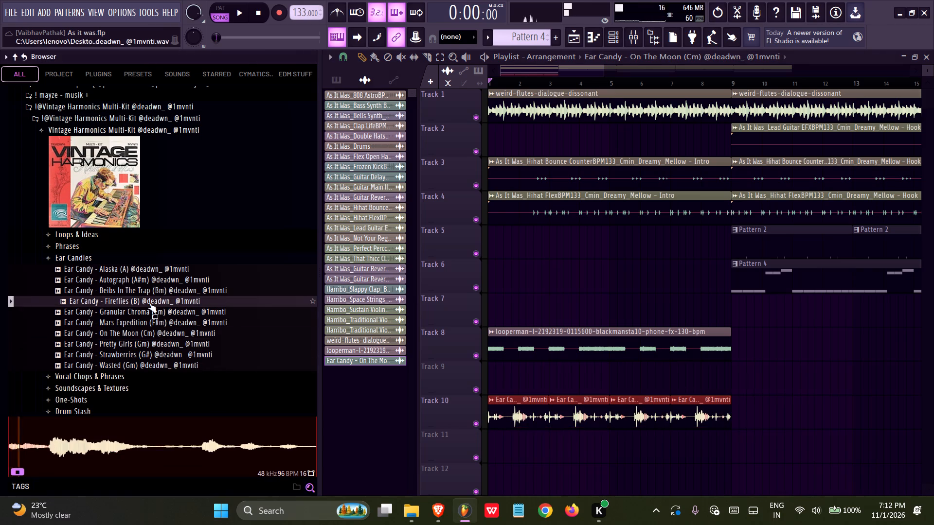
pyautogui.click(144, 280)
pyautogui.click(142, 272)
pyautogui.click(141, 329)
pyautogui.click(144, 357)
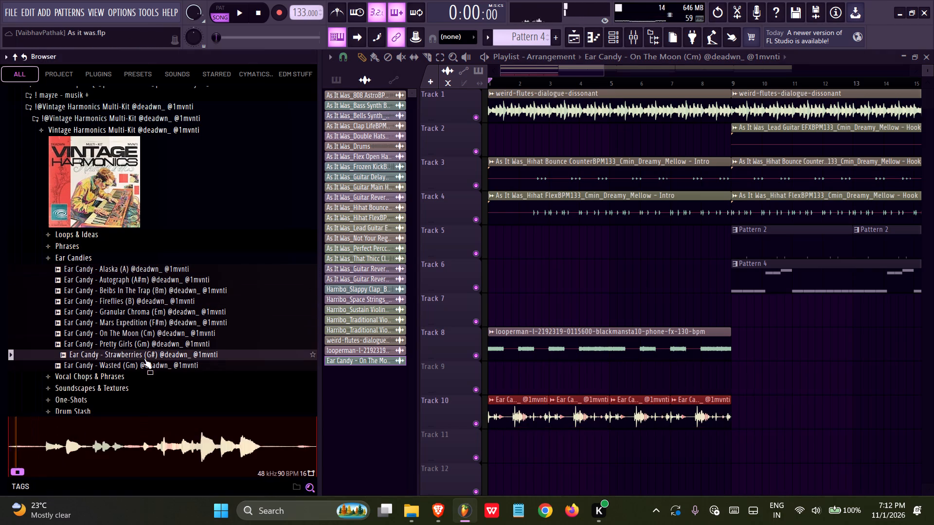
pyautogui.click(115, 373)
pyautogui.click(108, 324)
pyautogui.click(108, 342)
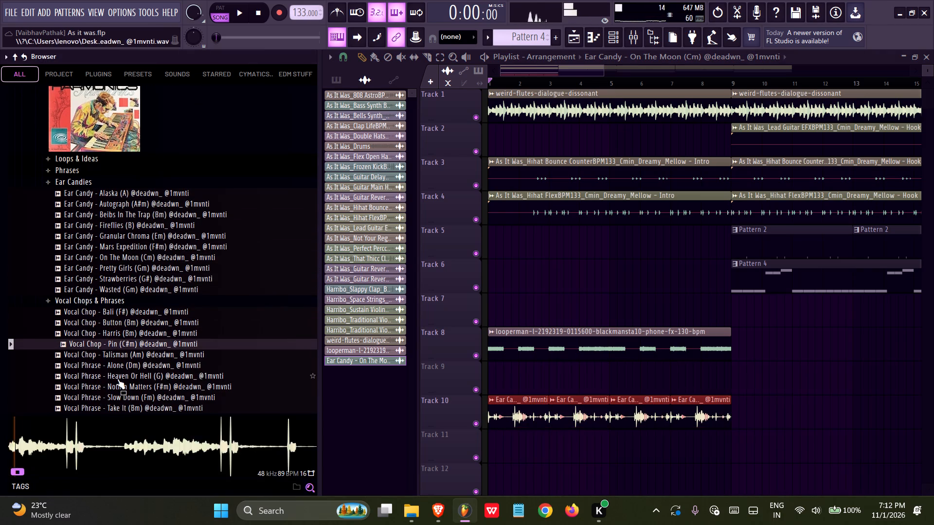
pyautogui.click(117, 379)
pyautogui.click(120, 396)
pyautogui.click(127, 323)
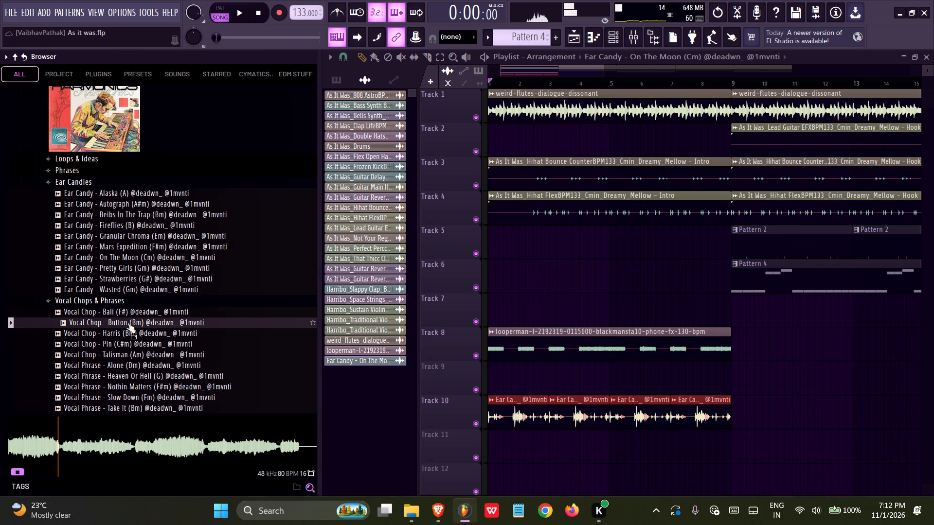
pyautogui.moveTo(127, 323); pyautogui.dragTo(497, 382)
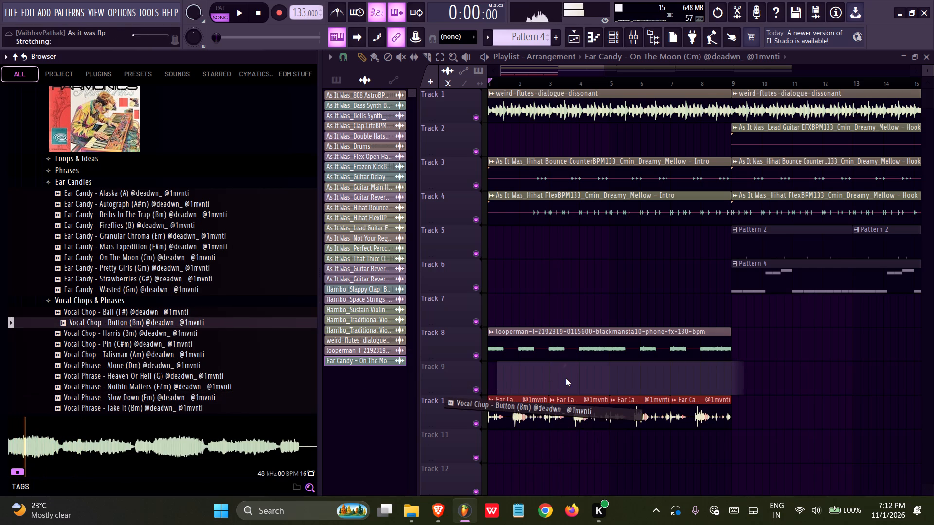
pyautogui.moveTo(563, 378); pyautogui.dragTo(444, 375)
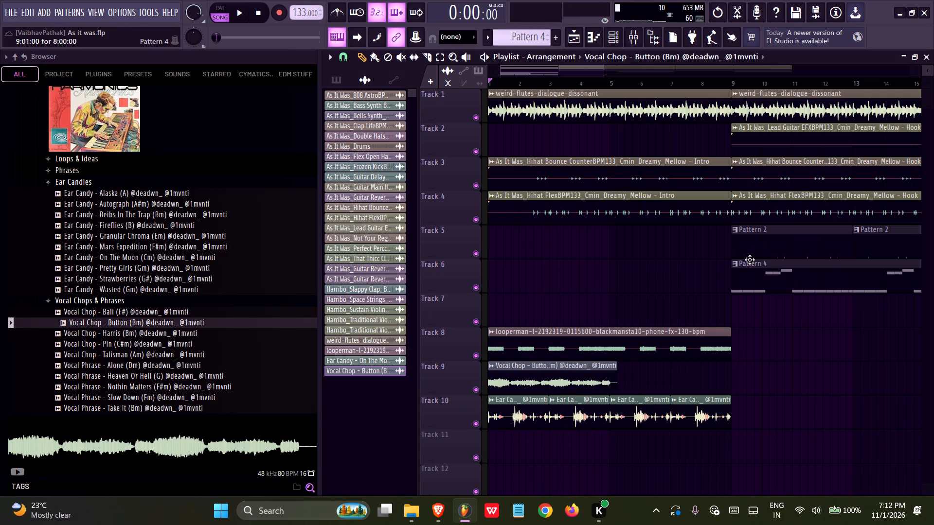
# Audition samples in the Phrases folder and place Phrase - Star Wars (Cm) on Track 11 from bar 1.
pyautogui.click(86, 182)
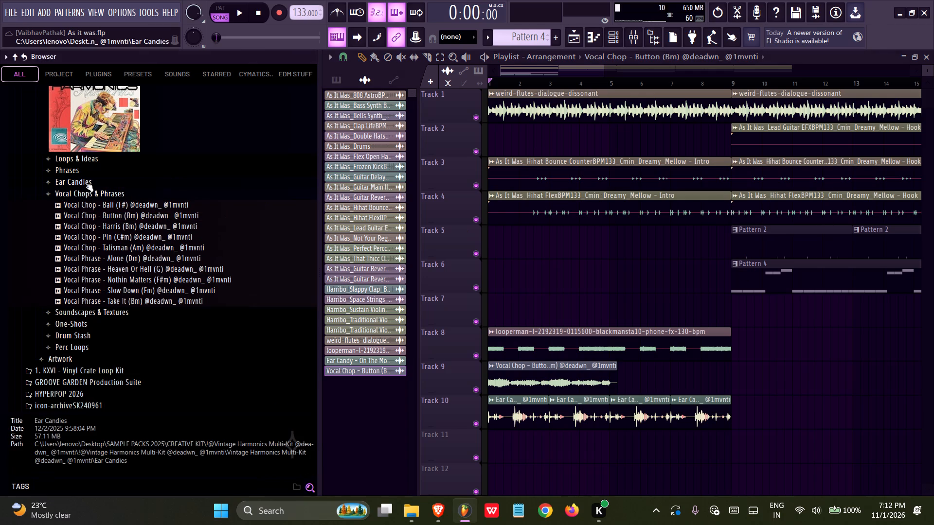
pyautogui.click(74, 172)
pyautogui.click(88, 196)
pyautogui.click(88, 213)
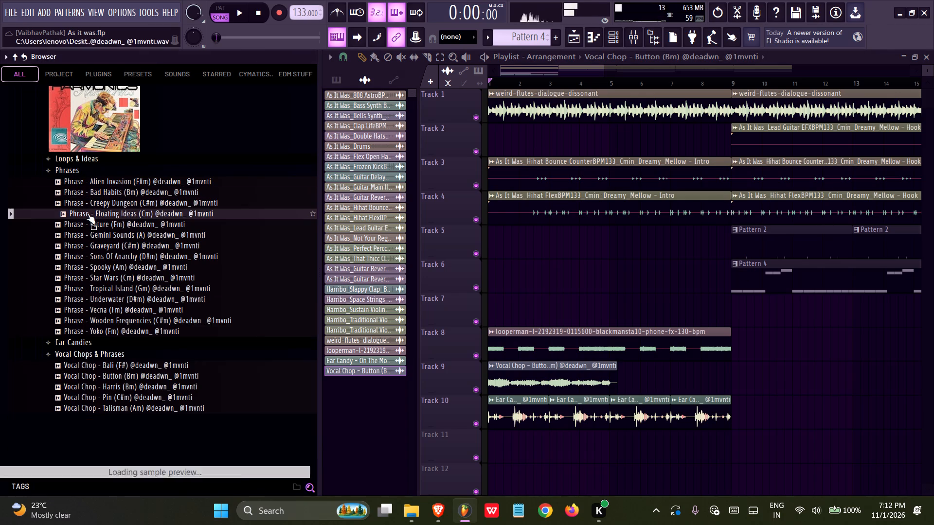
pyautogui.click(107, 281)
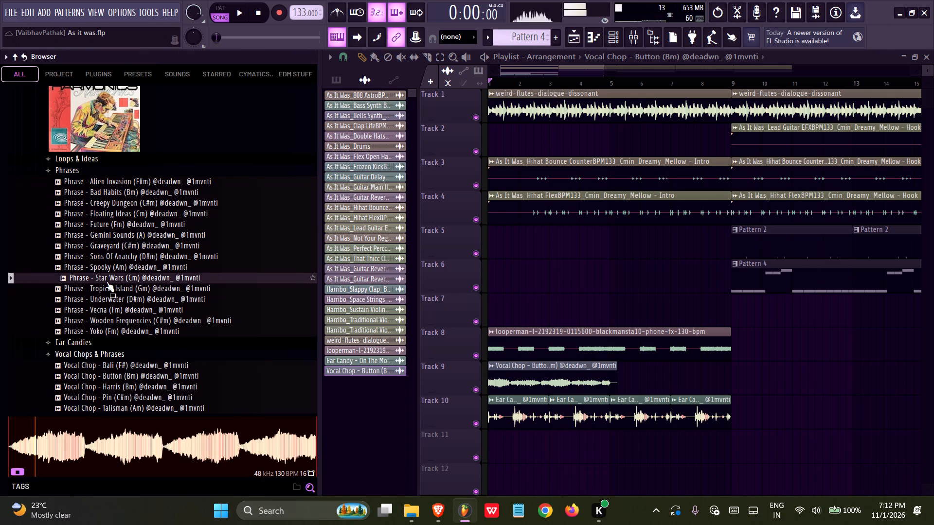
pyautogui.moveTo(150, 280); pyautogui.dragTo(512, 450)
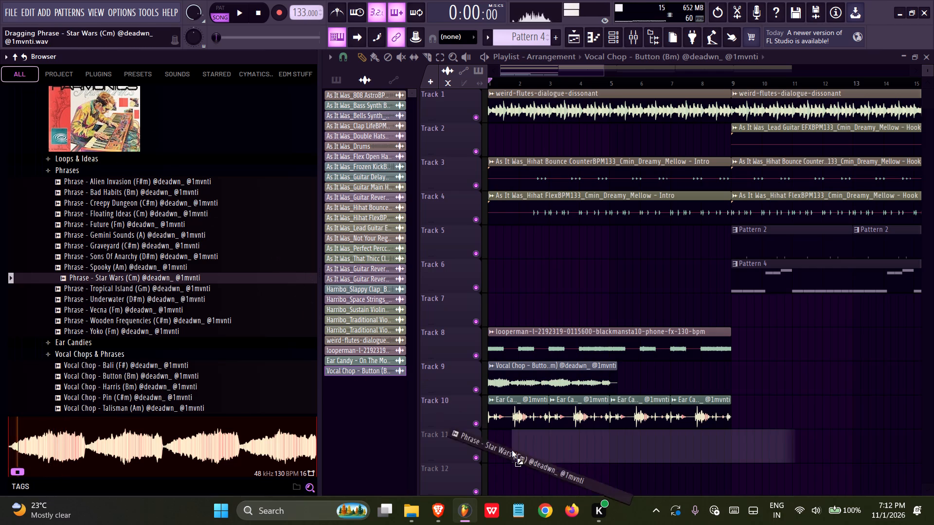
pyautogui.moveTo(512, 450); pyautogui.dragTo(512, 450)
pyautogui.moveTo(571, 440); pyautogui.dragTo(420, 448)
# Collapse the Phrases and Vocal Chops & Phrases folders, save the project, and check the One-Shots folder.
pyautogui.click(67, 171)
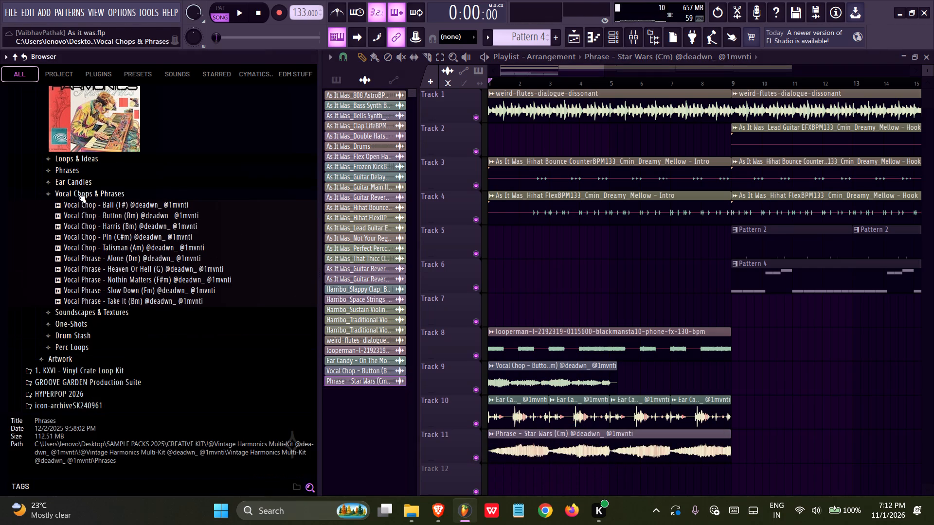
pyautogui.click(77, 193)
pyautogui.hotkey('ctrl', 's')
pyautogui.click(81, 218)
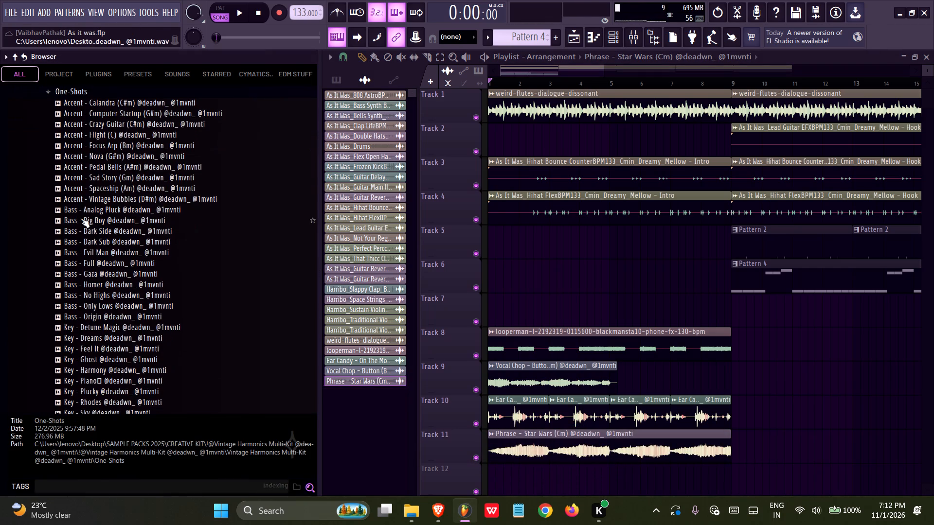
pyautogui.click(81, 218)
pyautogui.click(97, 200)
pyautogui.scroll(4, 84, 241)
pyautogui.click(80, 263)
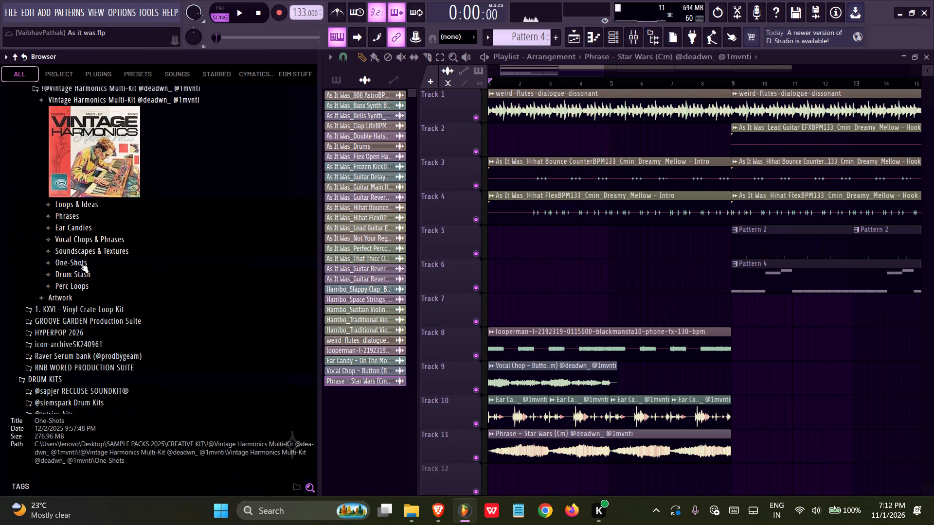
# Audition samples in the Perc Loops folder and place Perc Loop - Bugs on Track 12 from bar 1.
pyautogui.click(81, 289)
pyautogui.click(103, 312)
pyautogui.click(109, 335)
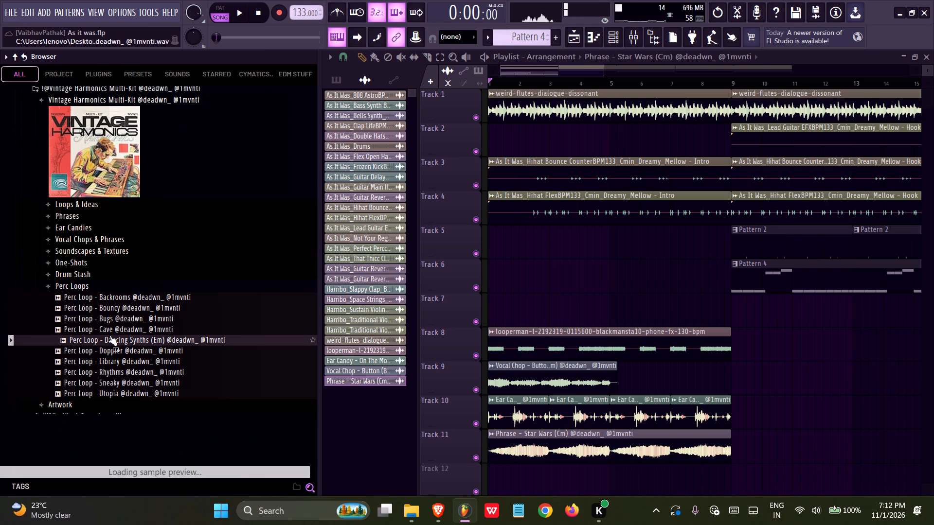
pyautogui.click(100, 364)
pyautogui.click(111, 332)
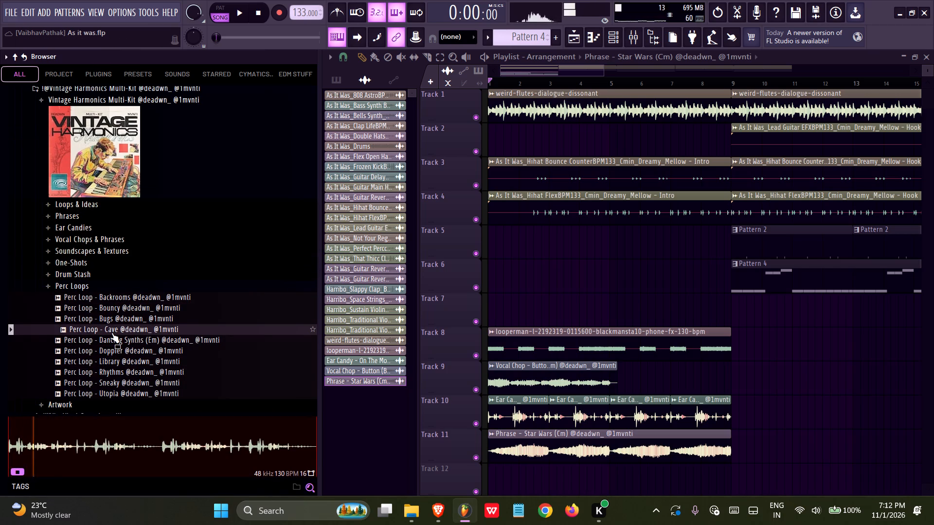
pyautogui.click(111, 324)
pyautogui.click(111, 324)
pyautogui.click(111, 320)
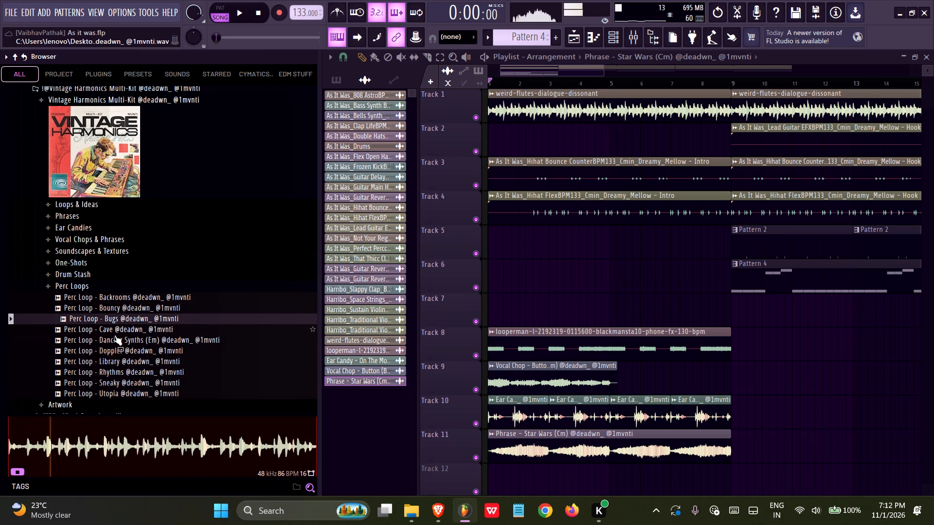
pyautogui.scroll(-4, 570, 299)
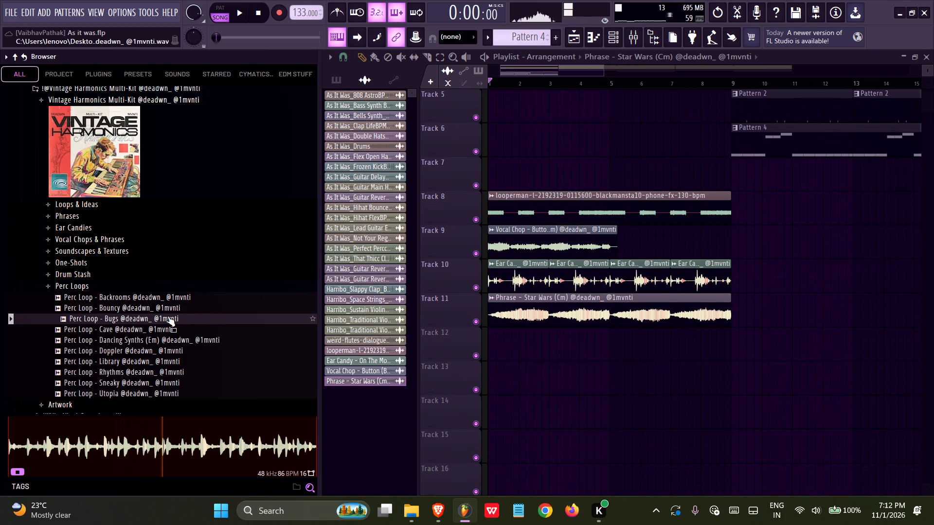
pyautogui.moveTo(163, 316); pyautogui.dragTo(503, 339)
pyautogui.moveTo(544, 342); pyautogui.dragTo(460, 342)
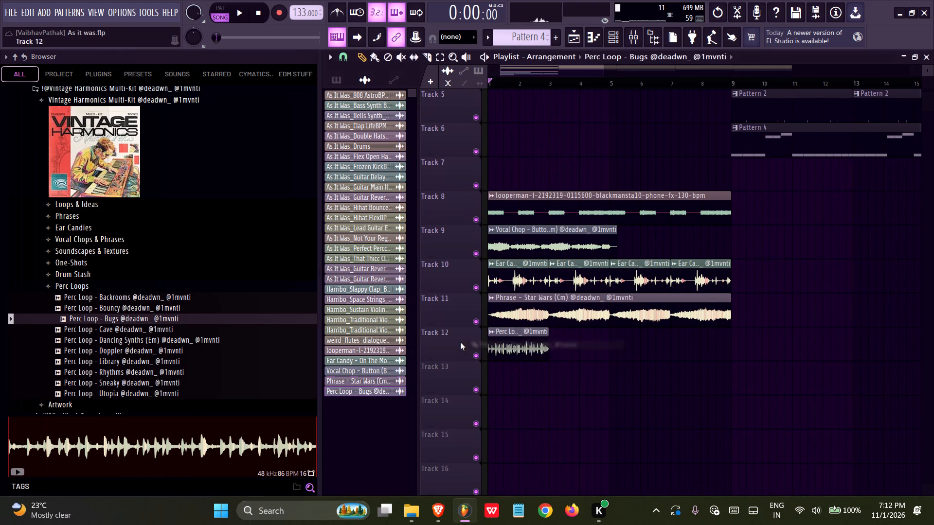
# Duplicate the Perc Loop - Bugs clip three times to fill Track 12 up to bar 9 and save the project.
pyautogui.keyDown('ctrl'); pyautogui.click(521, 347); pyautogui.keyUp('ctrl')
pyautogui.hotkey('ctrl', 'b')
pyautogui.hotkey('ctrl', 'b')
pyautogui.hotkey('ctrl', 'b')
pyautogui.hotkey('ctrl', 's')
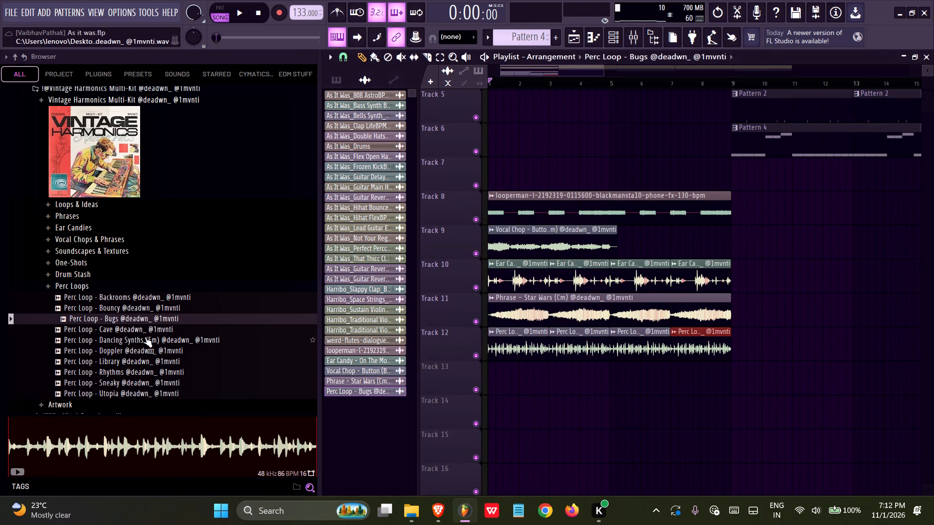
# Audition the Dancing Synths and Doppler perc loops, and place Perc Loop - Doppler on Track 13 from bar 1.
pyautogui.click(144, 337)
pyautogui.click(138, 353)
pyautogui.moveTo(138, 353); pyautogui.dragTo(512, 395)
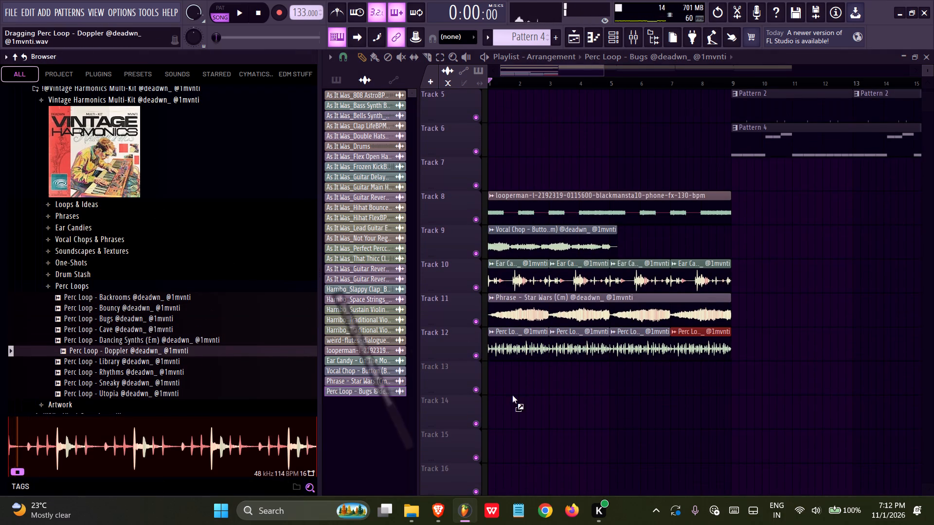
pyautogui.moveTo(512, 395); pyautogui.dragTo(514, 377)
pyautogui.moveTo(569, 378); pyautogui.dragTo(473, 377)
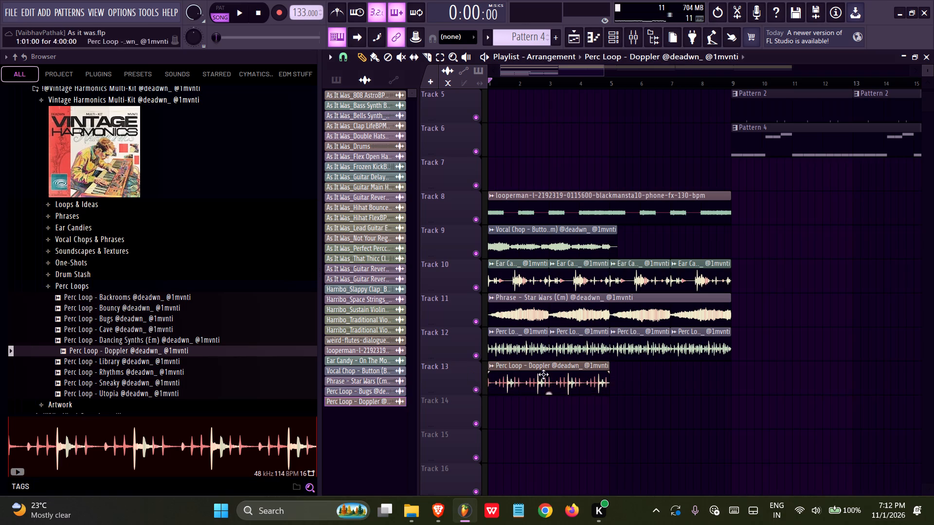
# Duplicate the Perc Loop - Doppler clip once to fill Track 13 up to bar 9 and save the project.
pyautogui.keyDown('ctrl'); pyautogui.click(544, 374); pyautogui.keyUp('ctrl')
pyautogui.hotkey('ctrl', 'b')
pyautogui.hotkey('ctrl', 's')
# Audition 808s in the Drum Stash folder and replace the LOVE 808 channel's sample with 808 zayyy.
pyautogui.doubleClick(93, 281)
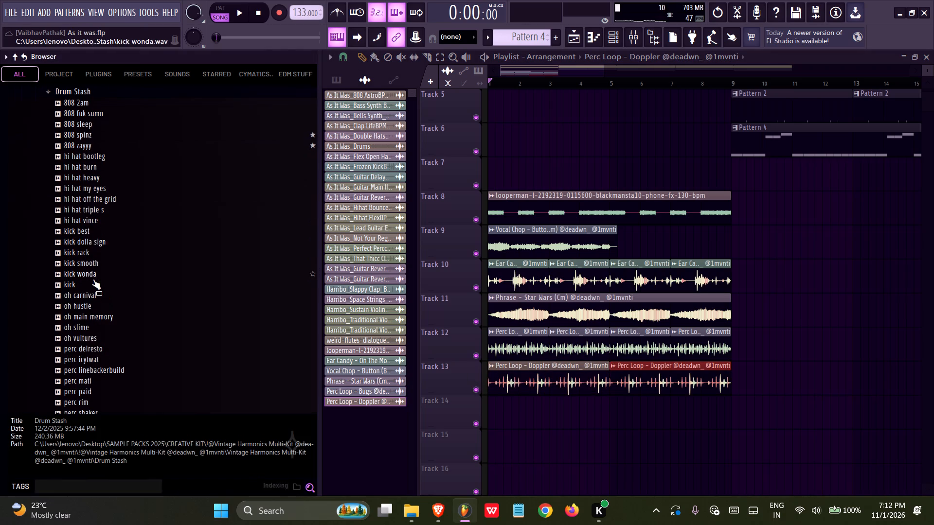
pyautogui.click(75, 138)
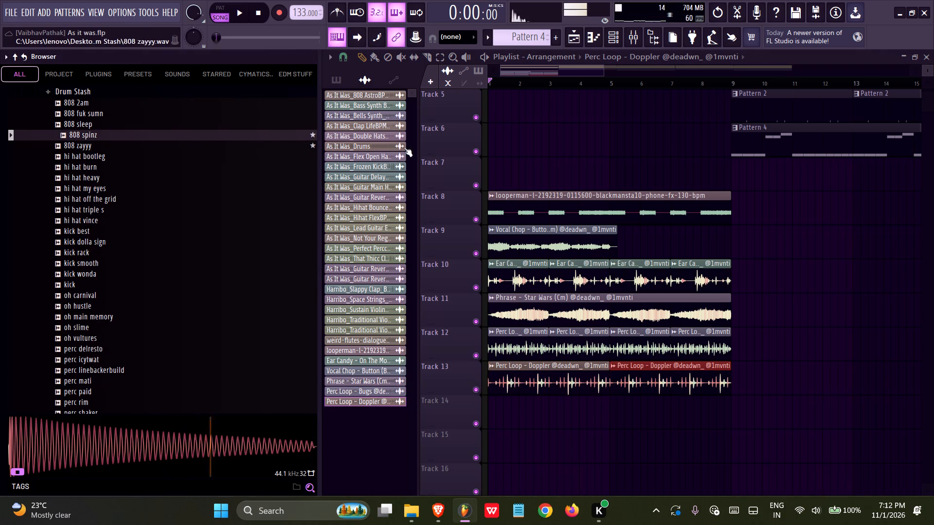
pyautogui.click(783, 140)
pyautogui.click(611, 34)
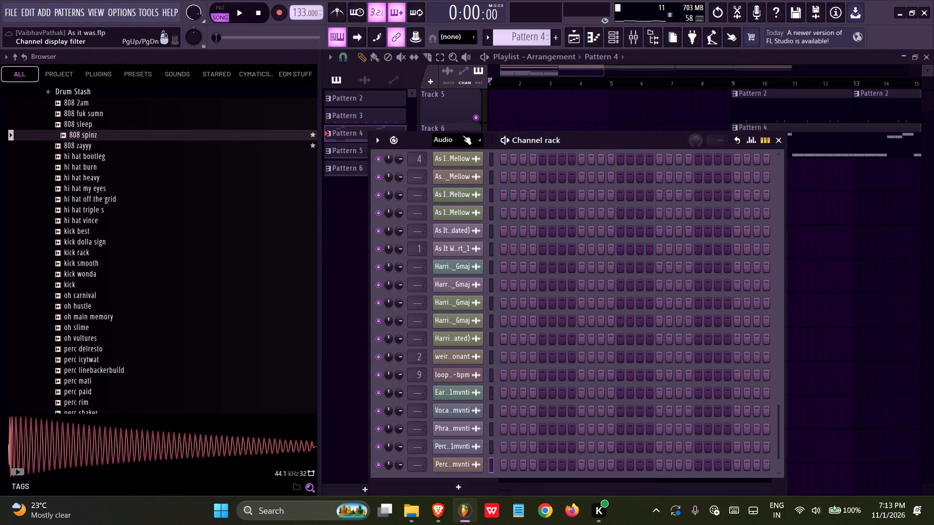
pyautogui.click(462, 134)
pyautogui.click(447, 153)
pyautogui.scroll(-5, 532, 252)
pyautogui.scroll(1, 497, 236)
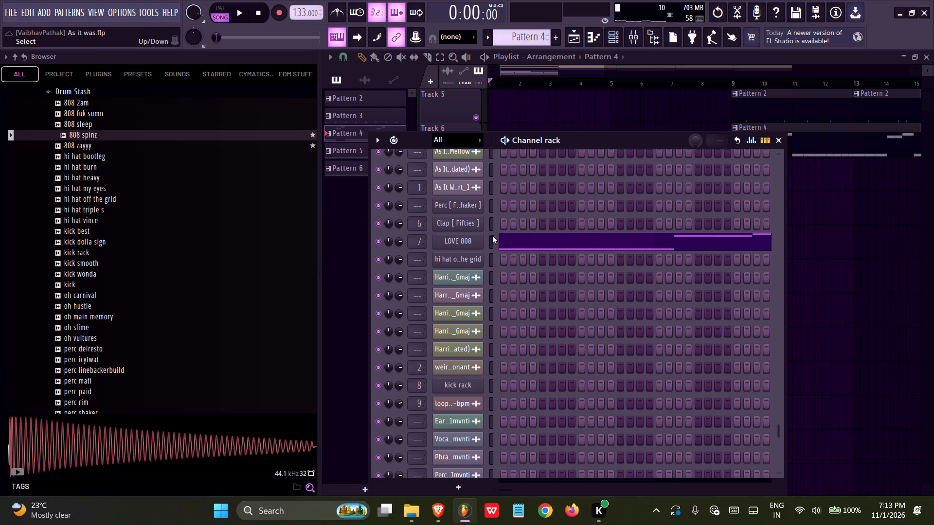
pyautogui.click(491, 236)
pyautogui.click(104, 147)
pyautogui.middleClick(104, 147)
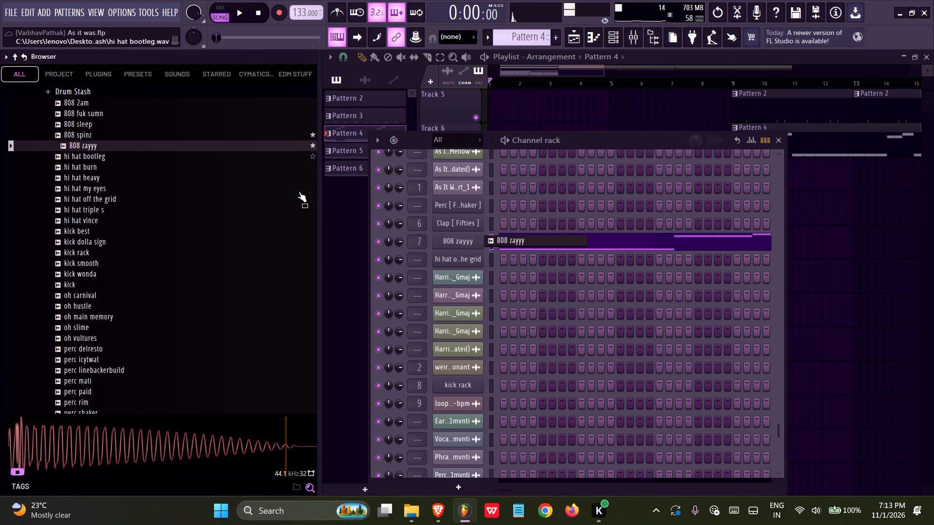
# Play Pattern 4 to hear the new 808, stop playback, and save the project from the playlist.
pyautogui.click(227, 9)
pyautogui.click(235, 13)
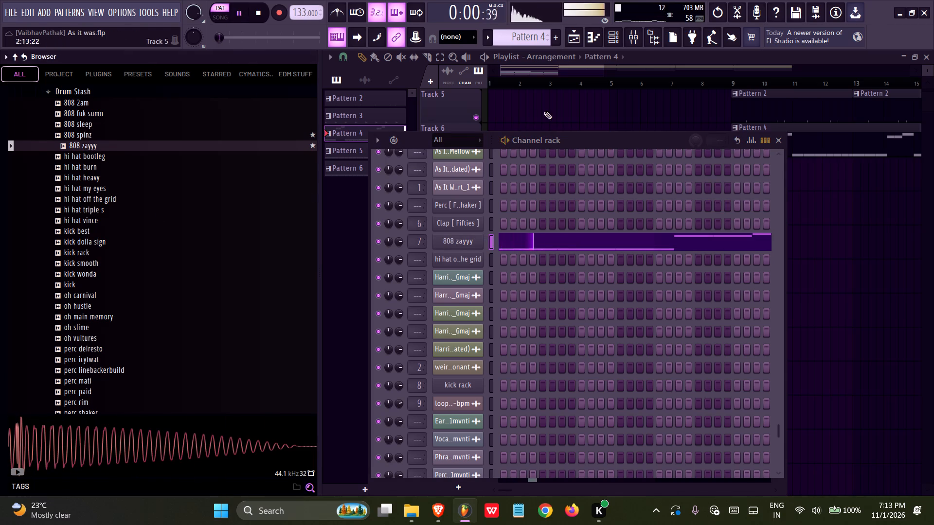
pyautogui.rightClick(544, 111)
pyautogui.scroll(8, 513, 178)
pyautogui.click(478, 119)
pyautogui.press('space')
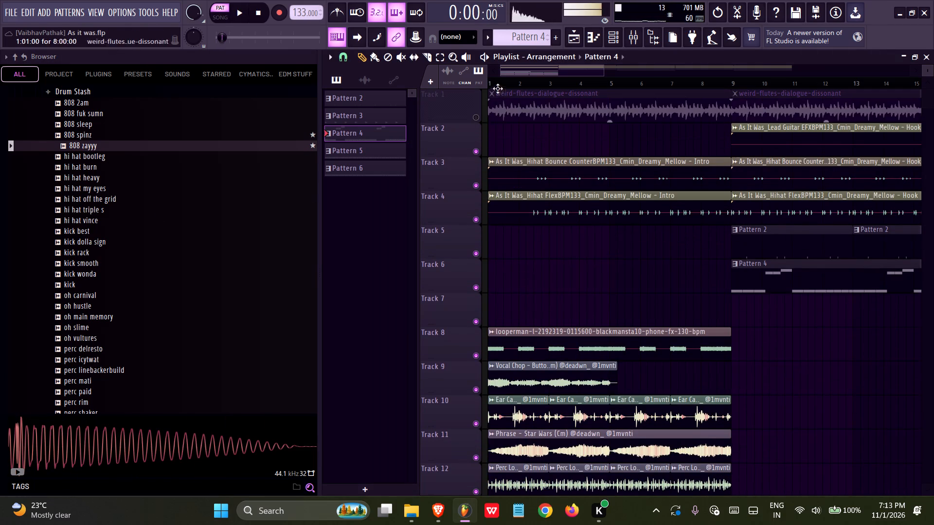
pyautogui.moveTo(497, 85); pyautogui.dragTo(393, 82)
pyautogui.scroll(-3, 517, 219)
pyautogui.keyDown('ctrl'); pyautogui.scroll(5, 517, 237); pyautogui.keyUp('ctrl')
pyautogui.hotkey('ctrl', 's')
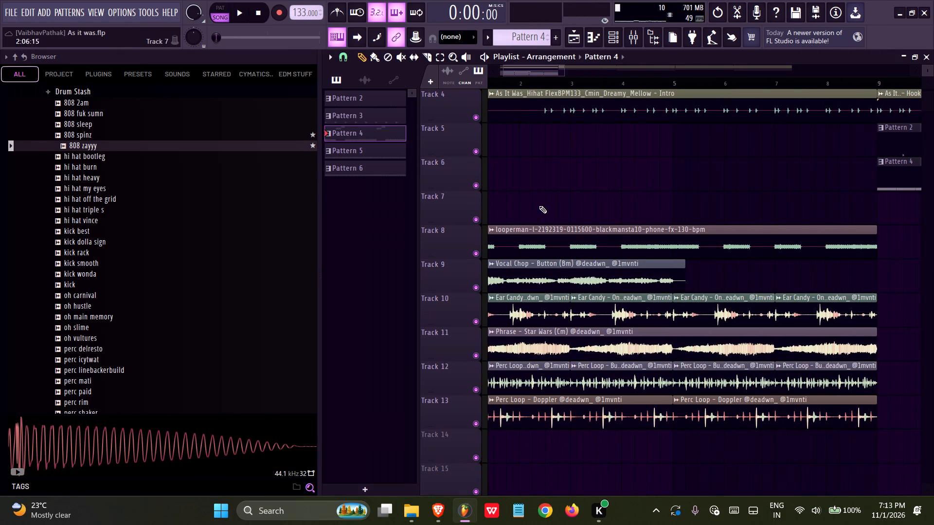
# Trim the end of the Vocal Chop - Button clip on Track 9 to bar 5, making it exactly 4 bars long.
pyautogui.moveTo(548, 196); pyautogui.dragTo(669, 196, button='middle')
pyautogui.keyDown('ctrl'); pyautogui.scroll(9, 705, 272); pyautogui.keyUp('ctrl')
pyautogui.moveTo(708, 266); pyautogui.dragTo(674, 262)
pyautogui.keyDown('ctrl'); pyautogui.scroll(13, 679, 276); pyautogui.keyUp('ctrl')
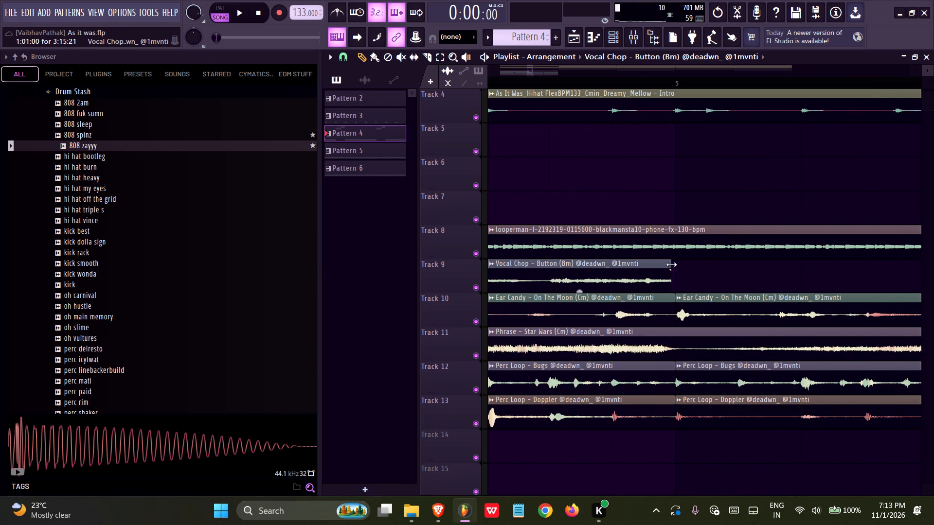
pyautogui.click(671, 264)
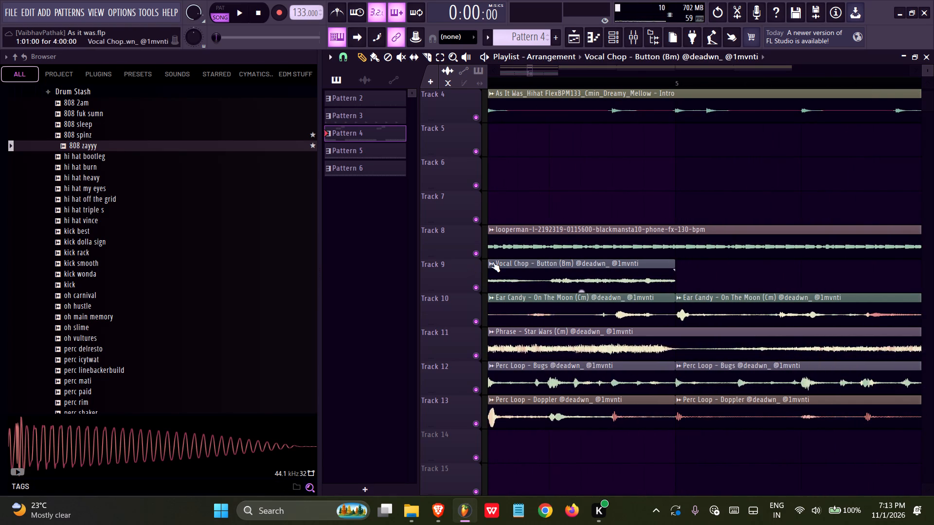
# Make the trimmed vocal chop clip unique, save the project, and check the 808 zayyy notes in the piano roll.
pyautogui.click(492, 262)
pyautogui.click(609, 285)
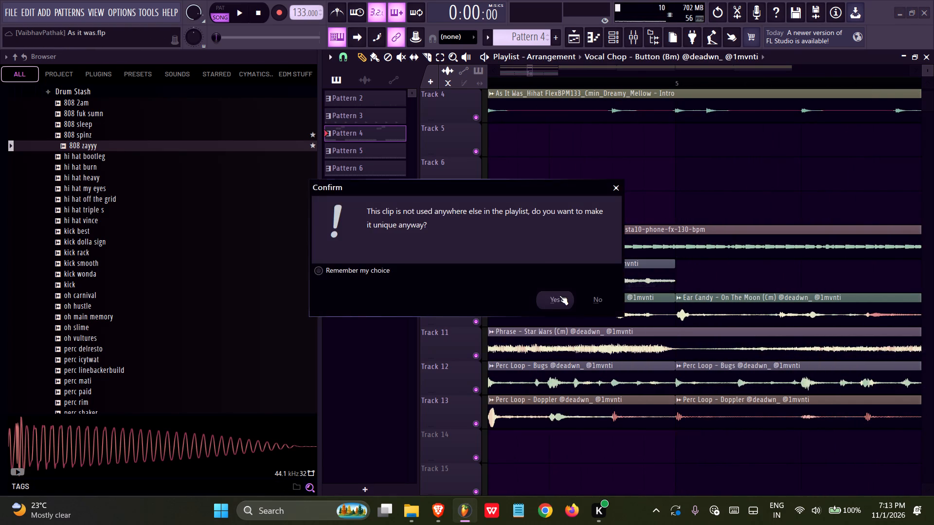
pyautogui.click(559, 296)
pyautogui.keyDown('ctrl'); pyautogui.scroll(-20, 557, 294); pyautogui.keyUp('ctrl')
pyautogui.keyDown('ctrl'); pyautogui.scroll(-8, 557, 294); pyautogui.keyUp('ctrl')
pyautogui.hotkey('ctrl', 's')
pyautogui.doubleClick(711, 182)
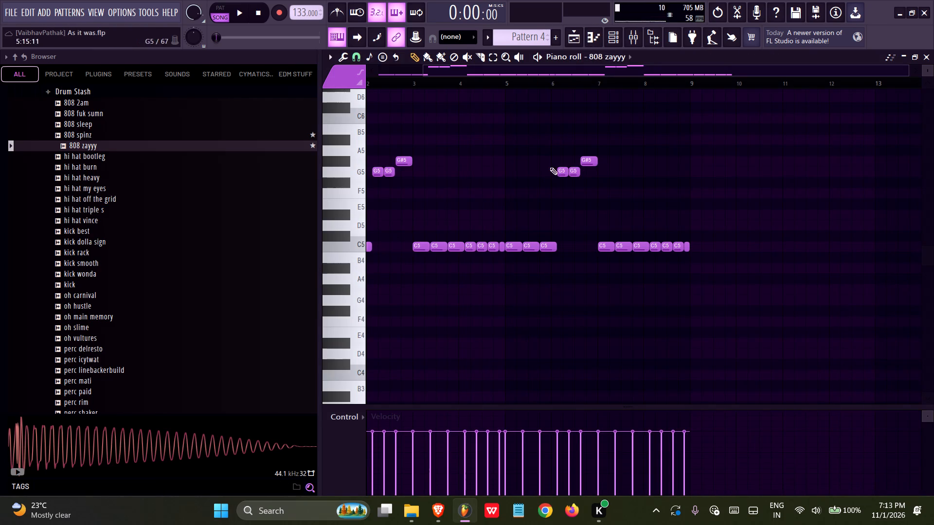
pyautogui.click(572, 40)
# Raise the time-stretching pitch of the Track 9 vocal chop clip and play the song from bar 1.
pyautogui.doubleClick(521, 271)
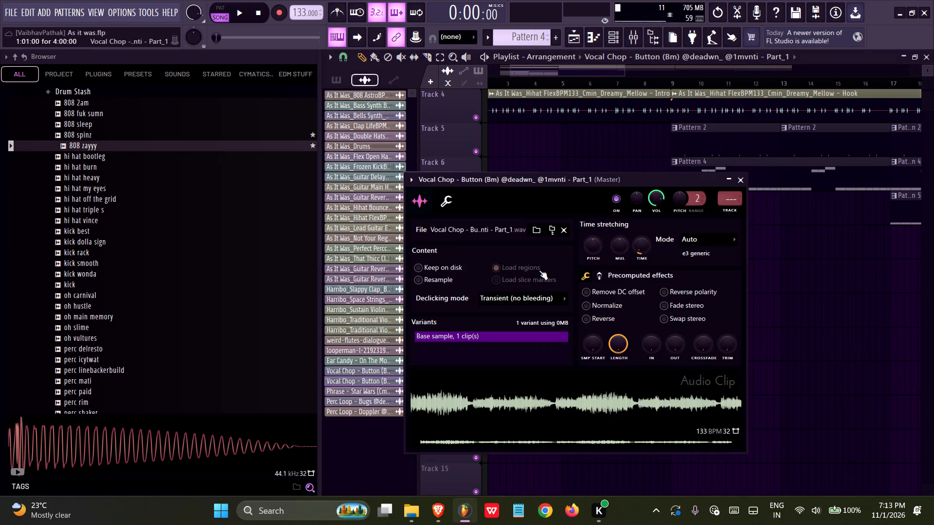
pyautogui.moveTo(594, 244); pyautogui.dragTo(594, 227)
pyautogui.rightClick(554, 152)
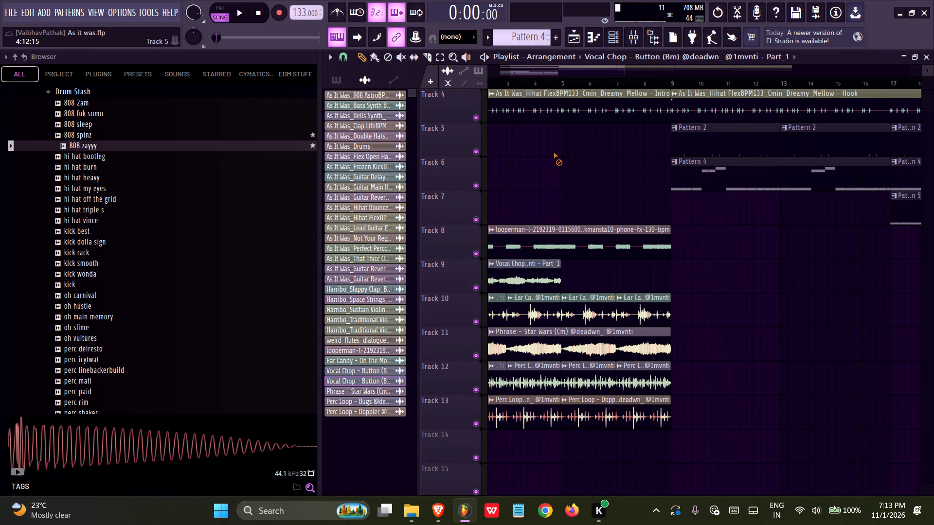
pyautogui.press('space')
pyautogui.moveTo(544, 162); pyautogui.dragTo(654, 169, button='middle')
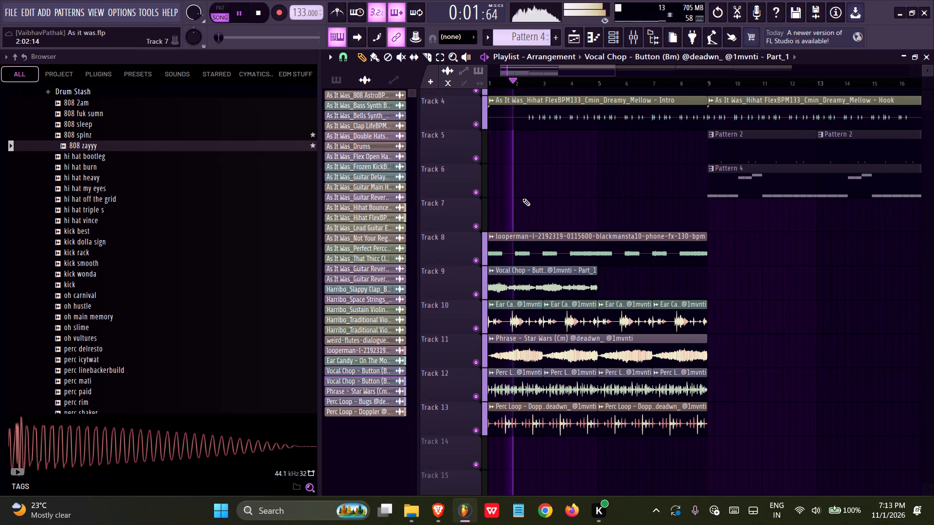
# Duplicate the vocal chop clip on Track 9 to fill it up to bar 9 and save the project.
pyautogui.scroll(-3, 541, 184)
pyautogui.scroll(3, 595, 219)
pyautogui.keyDown('ctrl'); pyautogui.moveTo(629, 272); pyautogui.dragTo(577, 278); pyautogui.keyUp('ctrl')
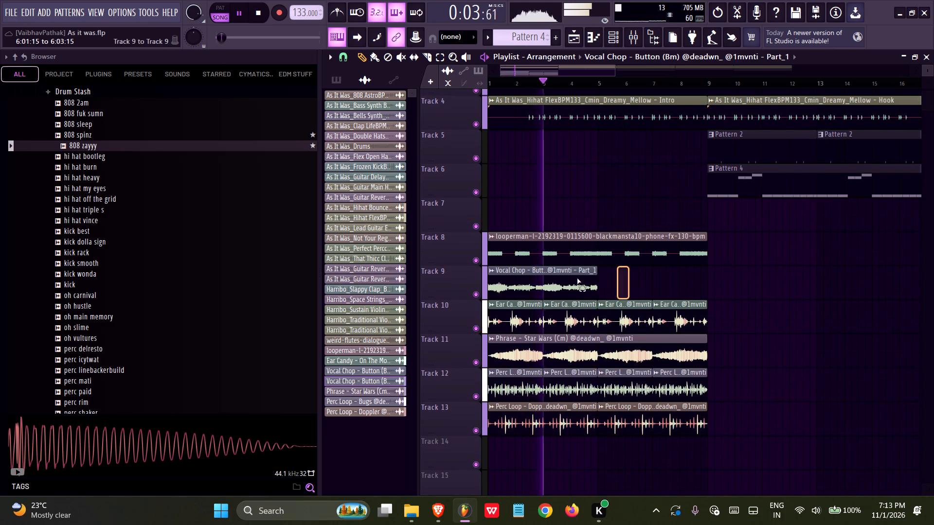
pyautogui.keyDown('ctrl'); pyautogui.moveTo(577, 278); pyautogui.dragTo(532, 279); pyautogui.keyUp('ctrl')
pyautogui.hotkey('ctrl', 'b')
pyautogui.hotkey('ctrl', 's')
pyautogui.rightClick(557, 183)
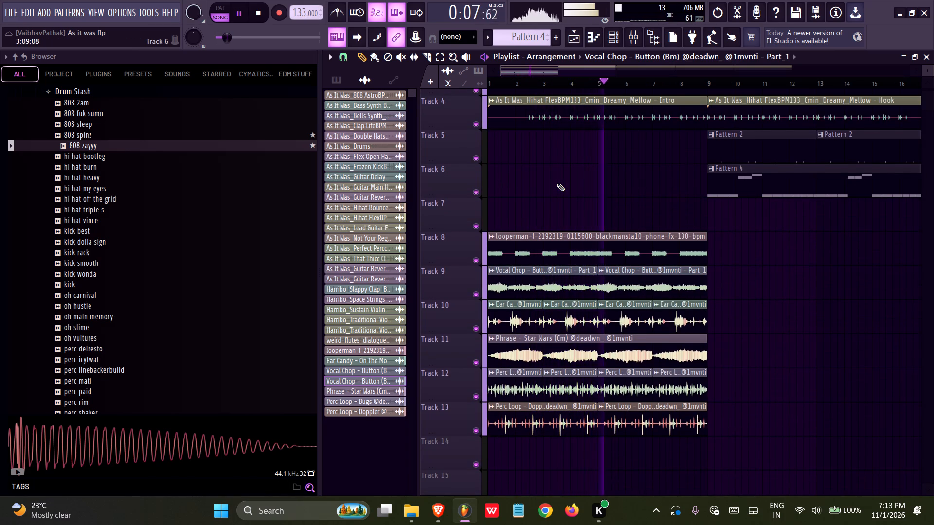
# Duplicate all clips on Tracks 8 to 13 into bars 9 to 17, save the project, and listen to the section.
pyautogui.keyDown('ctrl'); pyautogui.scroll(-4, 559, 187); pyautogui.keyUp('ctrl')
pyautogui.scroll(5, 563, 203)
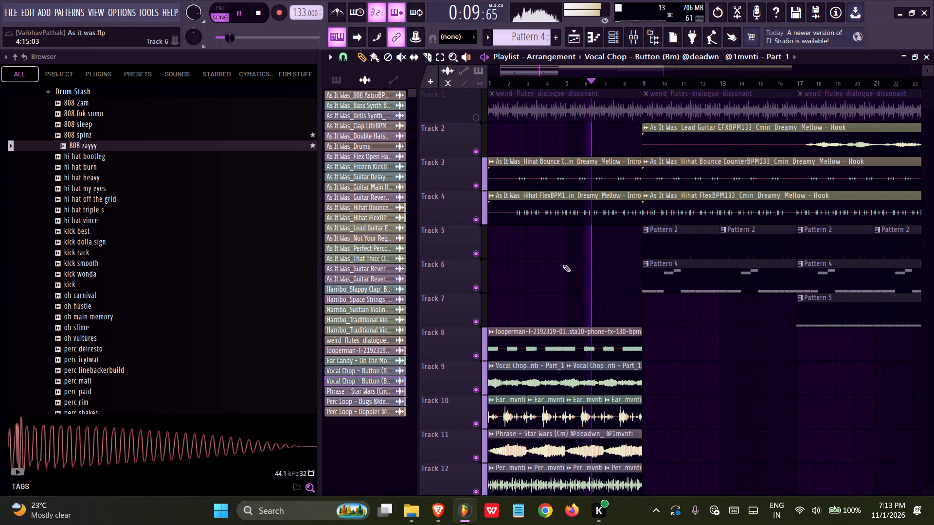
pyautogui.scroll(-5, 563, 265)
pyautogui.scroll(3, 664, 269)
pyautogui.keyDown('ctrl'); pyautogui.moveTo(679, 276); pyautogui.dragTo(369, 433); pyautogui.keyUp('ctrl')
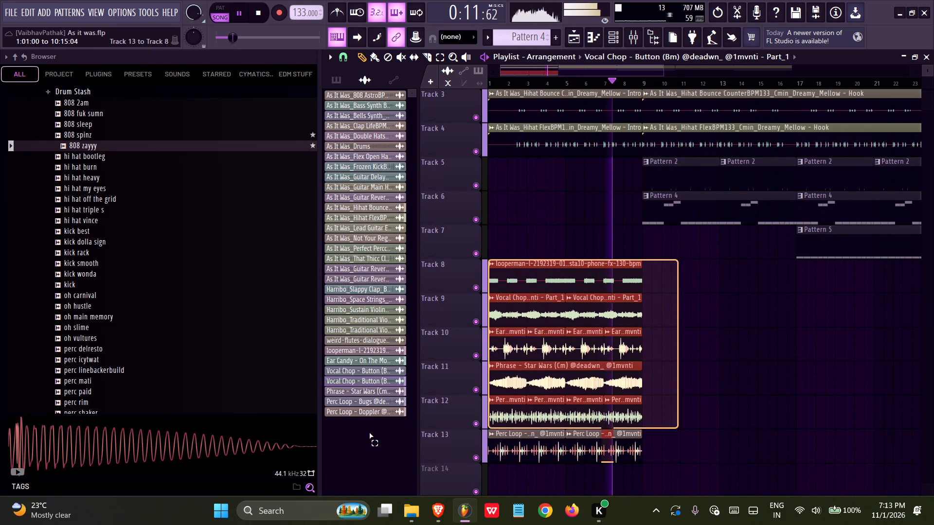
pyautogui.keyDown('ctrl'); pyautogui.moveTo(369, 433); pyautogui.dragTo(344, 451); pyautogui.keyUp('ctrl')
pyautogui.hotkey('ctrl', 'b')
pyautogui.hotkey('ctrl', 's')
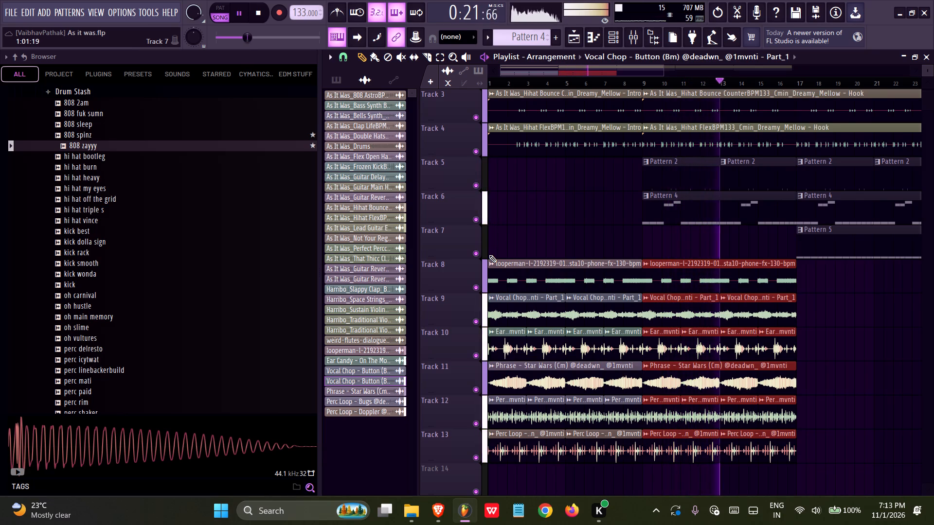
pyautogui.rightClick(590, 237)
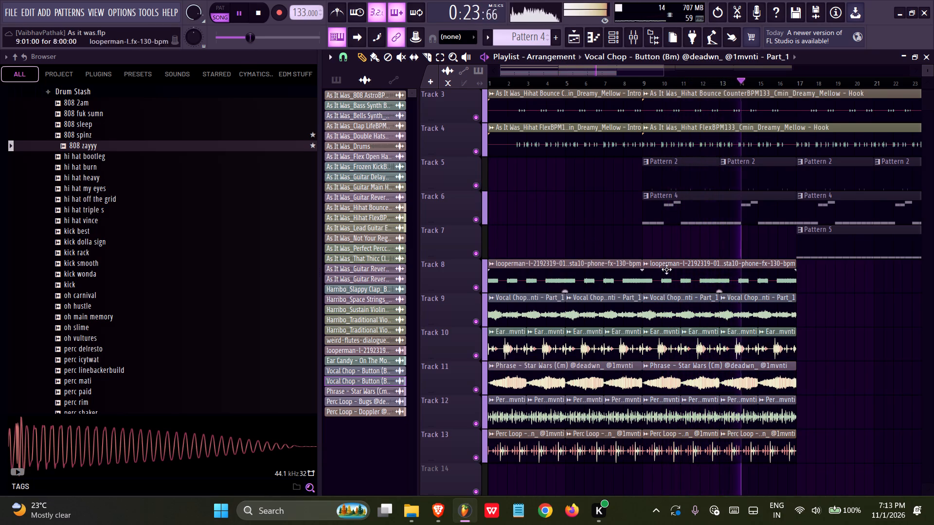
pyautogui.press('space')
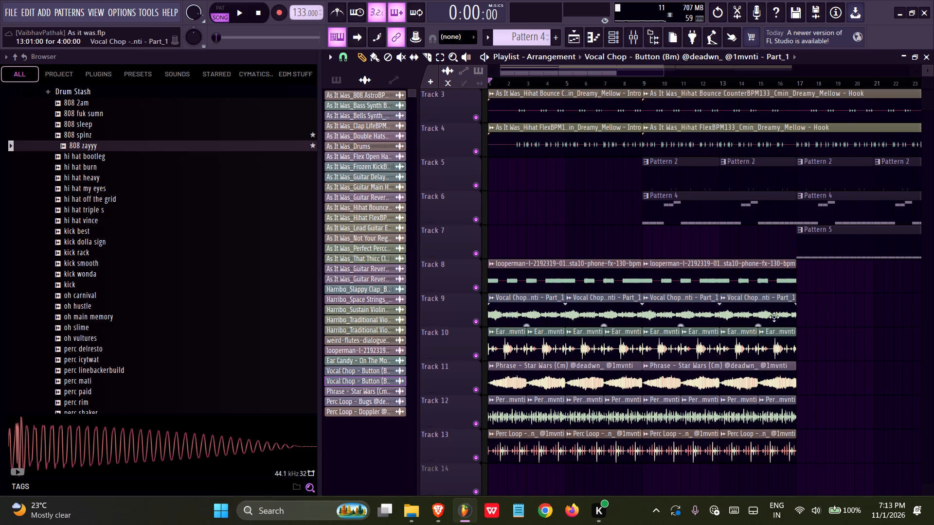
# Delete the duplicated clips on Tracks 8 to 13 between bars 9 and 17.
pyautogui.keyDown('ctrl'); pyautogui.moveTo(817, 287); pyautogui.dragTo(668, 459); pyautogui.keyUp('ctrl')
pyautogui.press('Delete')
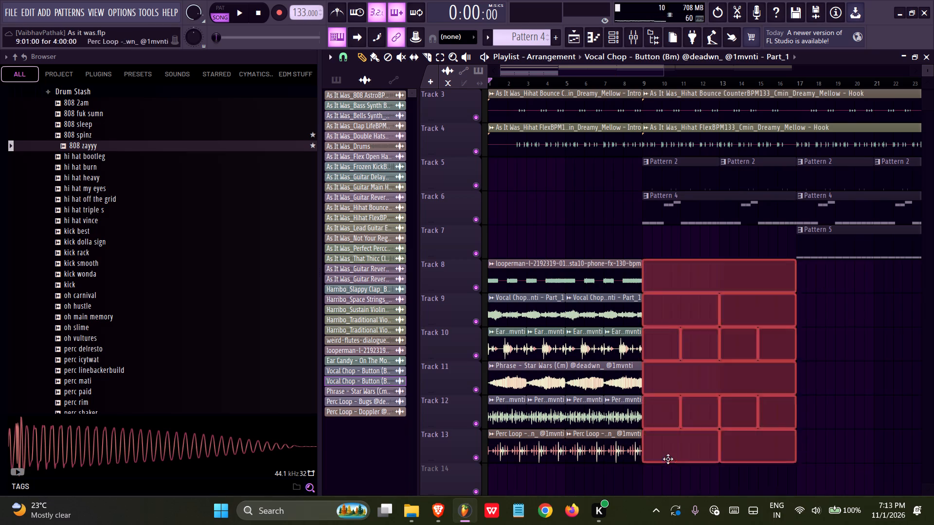
# Listen to the intro and assign the Track 9 vocal chop clip to free mixer track 10.
pyautogui.press('space')
pyautogui.keyDown('ctrl'); pyautogui.scroll(11, 495, 245); pyautogui.keyUp('ctrl')
pyautogui.moveTo(545, 228); pyautogui.dragTo(714, 234, button='middle')
pyautogui.press('space')
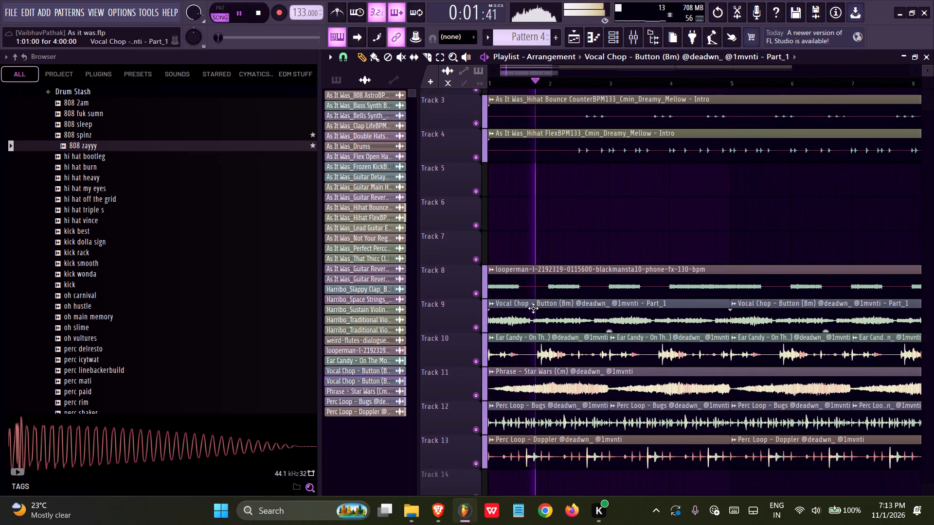
pyautogui.doubleClick(521, 316)
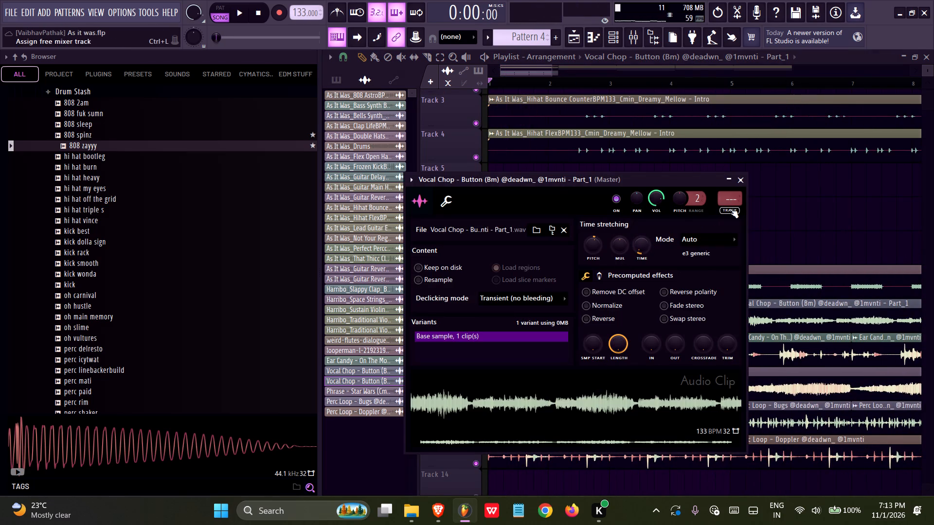
pyautogui.keyDown('ctrl'); pyautogui.click(730, 209); pyautogui.keyUp('ctrl')
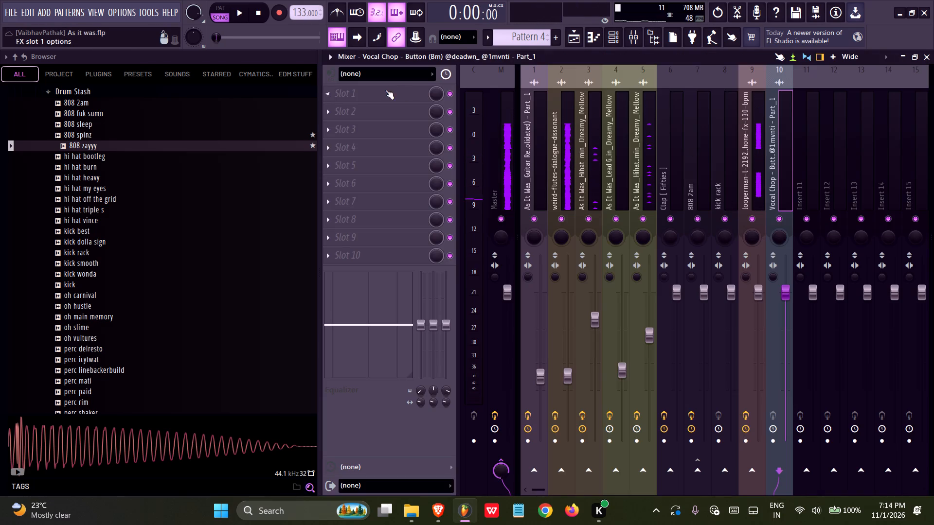
pyautogui.click(385, 90)
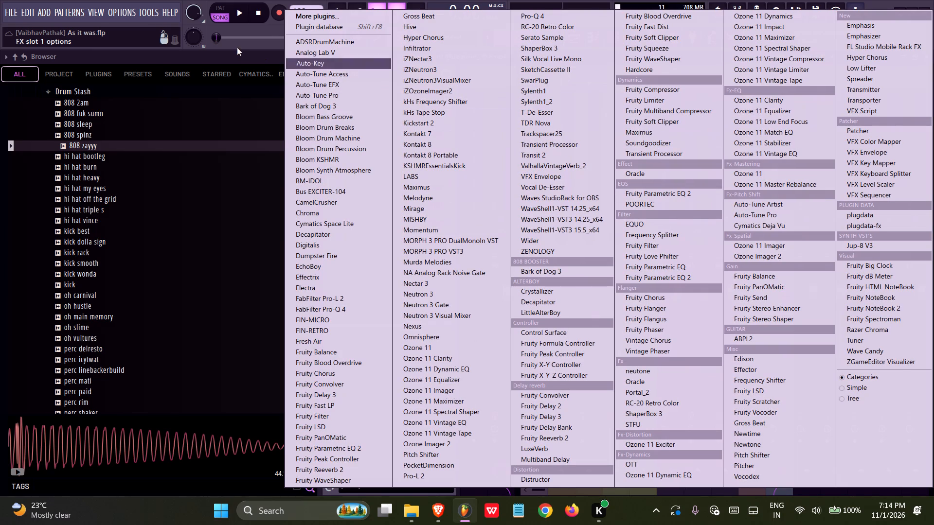
pyautogui.click(239, 64)
pyautogui.click(565, 41)
# Assign the Ear Candy - On The Moon clip to mixer track 11 and the Phrase - Star Wars clip to mixer track 12.
pyautogui.doubleClick(553, 352)
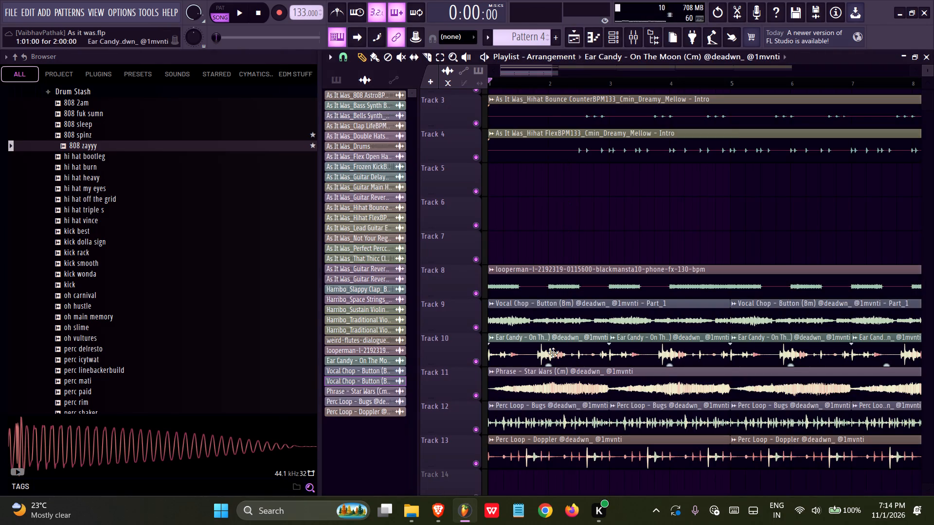
pyautogui.keyDown('ctrl'); pyautogui.click(652, 133); pyautogui.keyUp('ctrl')
pyautogui.click(578, 38)
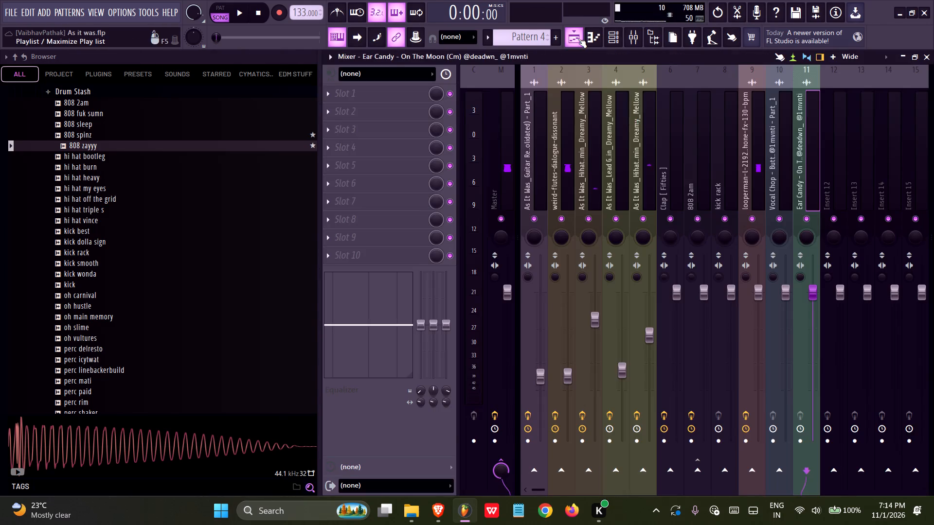
pyautogui.doubleClick(554, 378)
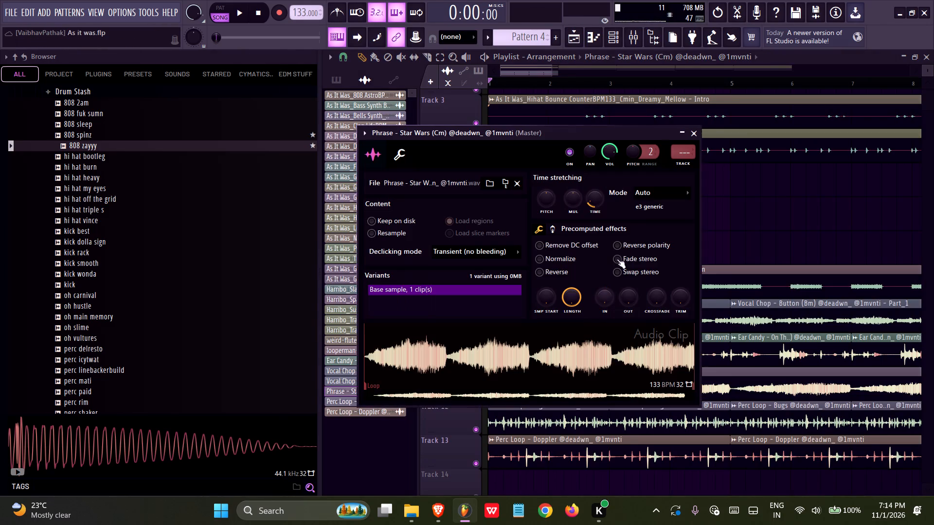
pyautogui.keyDown('ctrl'); pyautogui.click(679, 164); pyautogui.keyUp('ctrl')
pyautogui.click(574, 41)
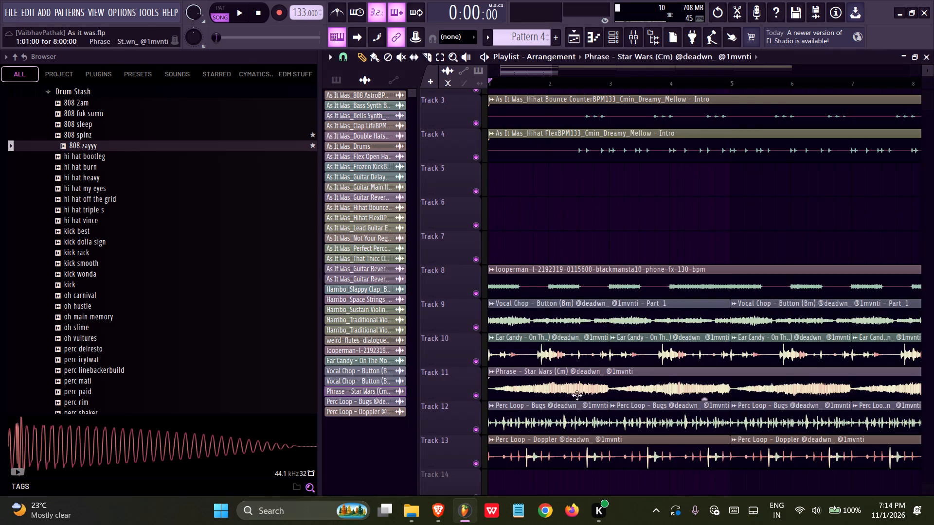
# Assign Perc Loop - Bugs to mixer track 13 and Perc Loop - Doppler to mixer track 14.
pyautogui.doubleClick(561, 431)
pyautogui.keyDown('ctrl'); pyautogui.click(688, 181); pyautogui.keyUp('ctrl')
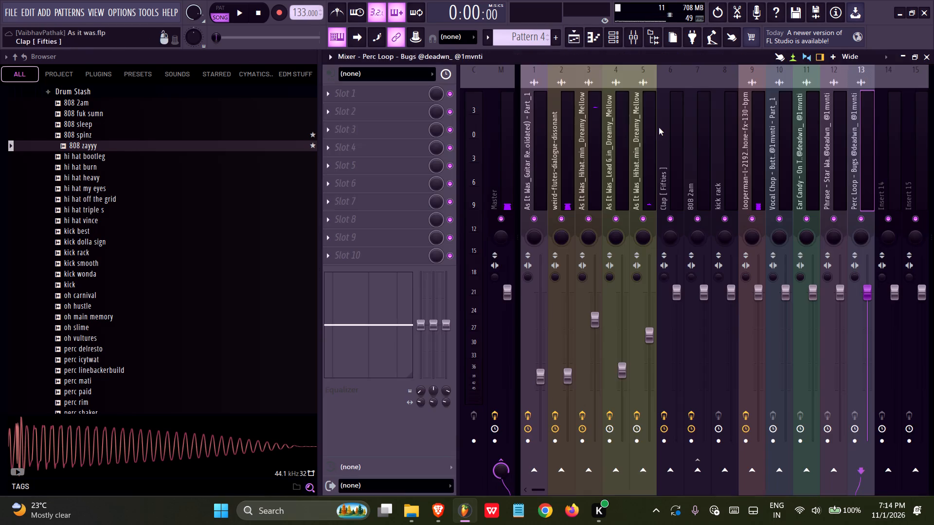
pyautogui.click(575, 44)
pyautogui.doubleClick(572, 454)
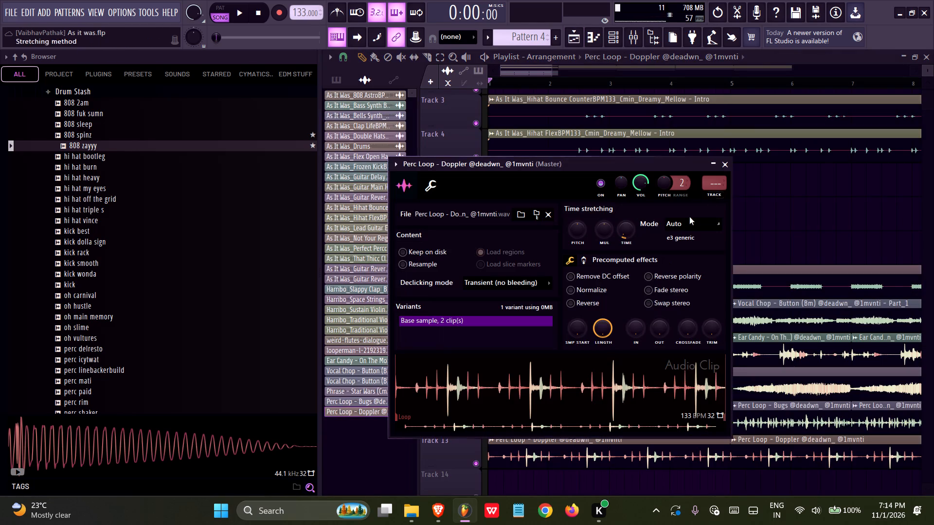
pyautogui.keyDown('ctrl'); pyautogui.click(707, 196); pyautogui.keyUp('ctrl')
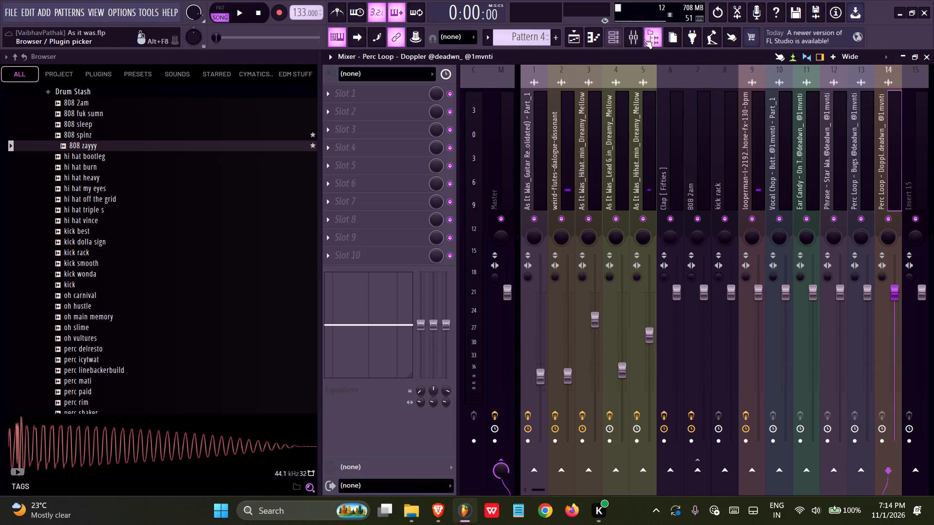
pyautogui.click(574, 37)
# Select the playlist time range over the intro, from the start to bar 9, for loop playback.
pyautogui.keyDown('ctrl'); pyautogui.scroll(-20, 568, 319); pyautogui.keyUp('ctrl')
pyautogui.keyDown('ctrl'); pyautogui.scroll(-3, 568, 319); pyautogui.keyUp('ctrl')
pyautogui.hotkey('ctrl', 'a')
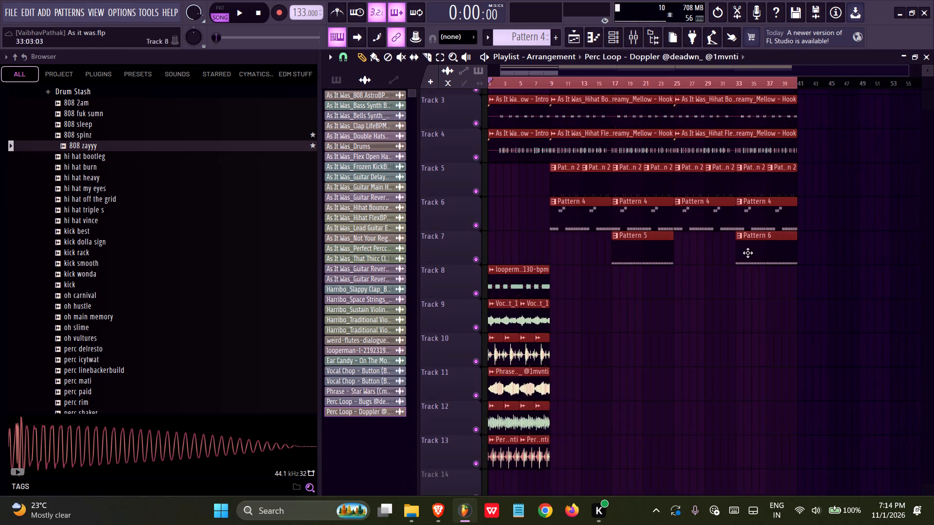
pyautogui.moveTo(790, 80); pyautogui.dragTo(550, 85, button='right')
pyautogui.keyDown('ctrl'); pyautogui.scroll(20, 552, 111); pyautogui.keyUp('ctrl')
pyautogui.keyDown('ctrl'); pyautogui.scroll(8, 552, 111); pyautogui.keyUp('ctrl')
pyautogui.moveTo(558, 264); pyautogui.dragTo(657, 269, button='middle')
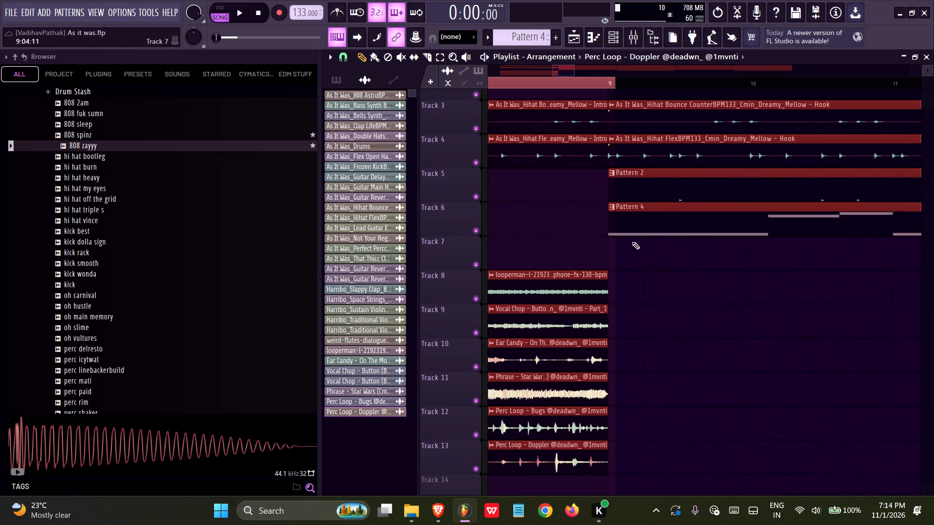
pyautogui.keyDown('ctrl'); pyautogui.scroll(10, 632, 242); pyautogui.keyUp('ctrl')
pyautogui.moveTo(583, 85); pyautogui.dragTo(569, 82, button='right')
pyautogui.keyDown('ctrl'); pyautogui.scroll(16, 559, 113); pyautogui.keyUp('ctrl')
# Play the intro loop and solo the looperman phone FX on mixer track 9 to listen to it.
pyautogui.click(625, 29)
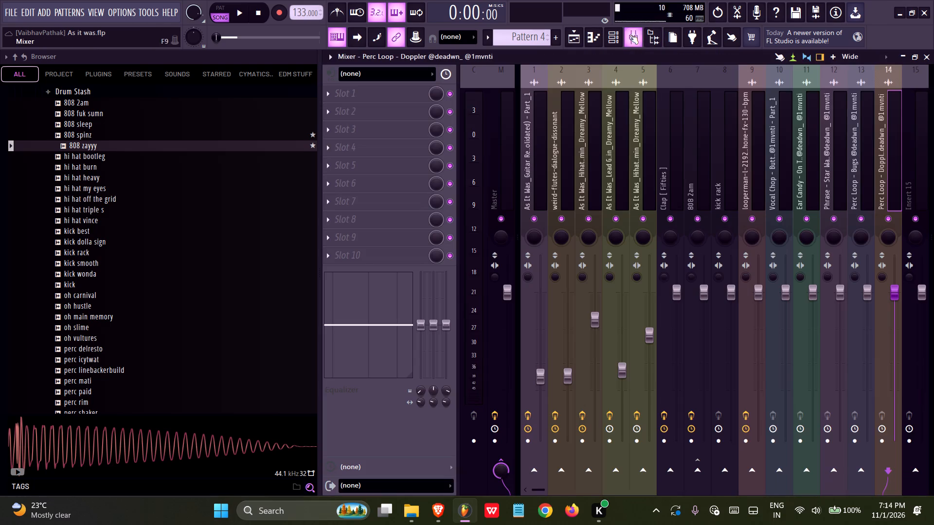
pyautogui.press('space')
pyautogui.keyDown('ctrl'); pyautogui.click(754, 217); pyautogui.keyUp('ctrl')
pyautogui.click(752, 186)
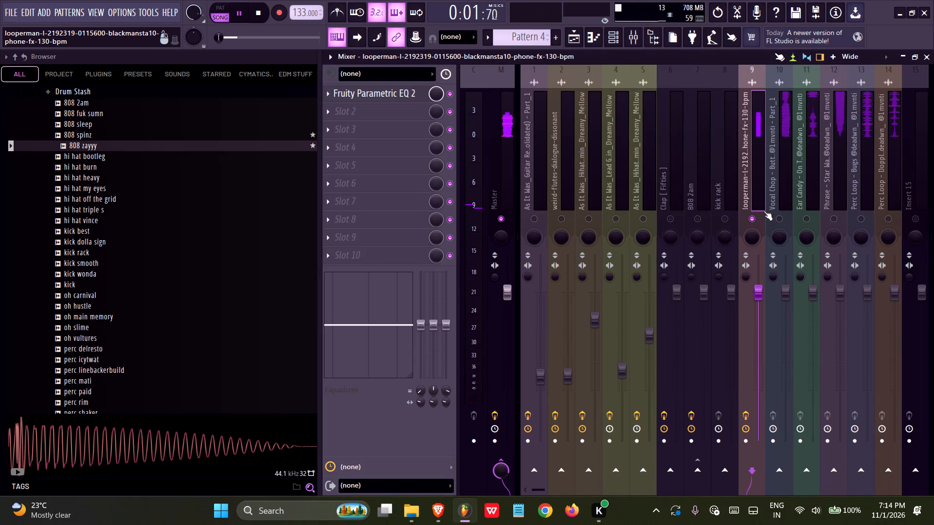
# Solo the Vocal Chop - Button track on mixer track 10 and load Fruity Parametric EQ 2 in slot 1.
pyautogui.keyDown('ctrl'); pyautogui.click(773, 214); pyautogui.keyUp('ctrl')
pyautogui.click(782, 176)
pyautogui.click(386, 92)
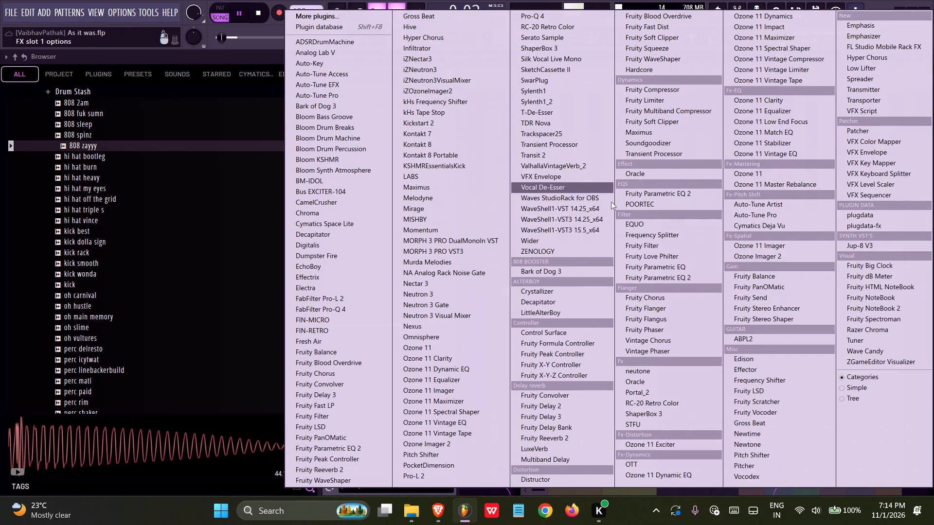
pyautogui.click(653, 275)
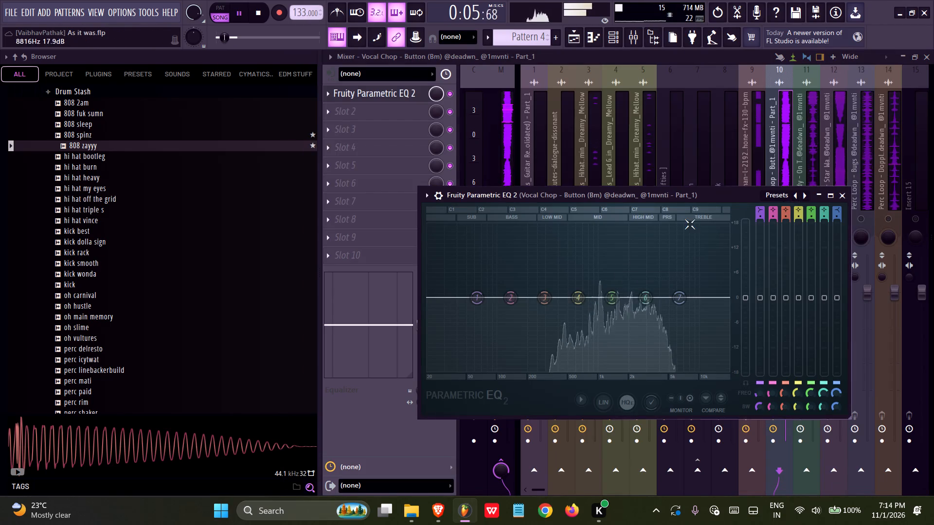
# Shape the vocal chop EQ with a Steep 8 high pass on band 1 and band 7 at -18 dB near 5.2 kHz.
pyautogui.rightClick(484, 302)
pyautogui.click(515, 335)
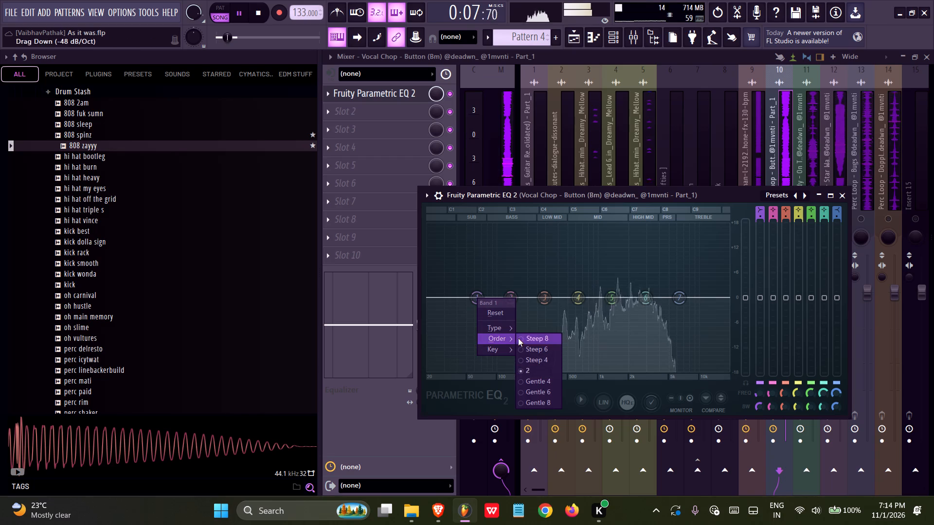
pyautogui.click(518, 338)
pyautogui.rightClick(481, 301)
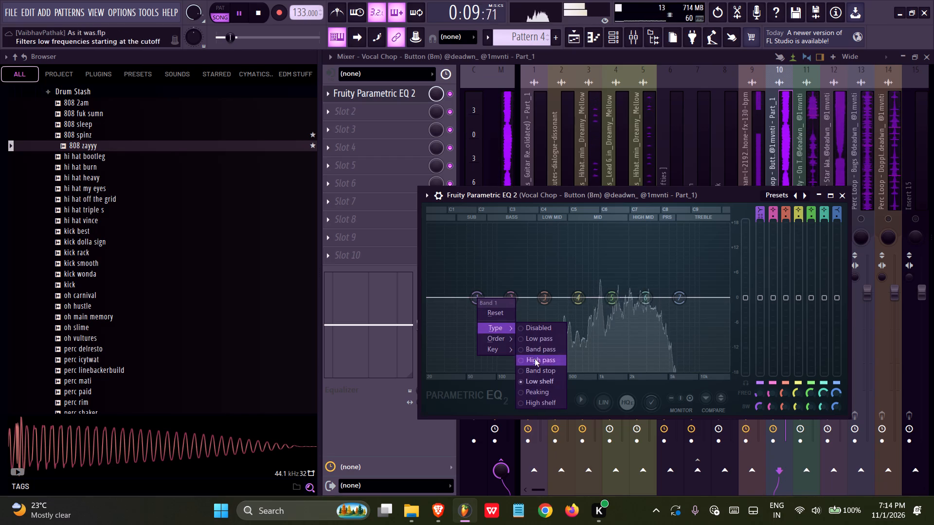
pyautogui.click(535, 359)
pyautogui.moveTo(485, 301); pyautogui.dragTo(676, 344)
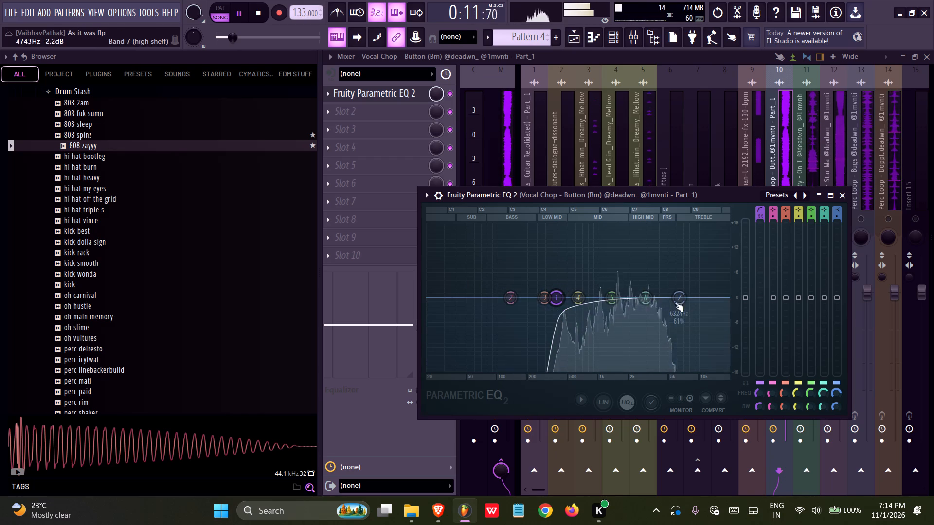
pyautogui.moveTo(684, 298); pyautogui.dragTo(665, 46)
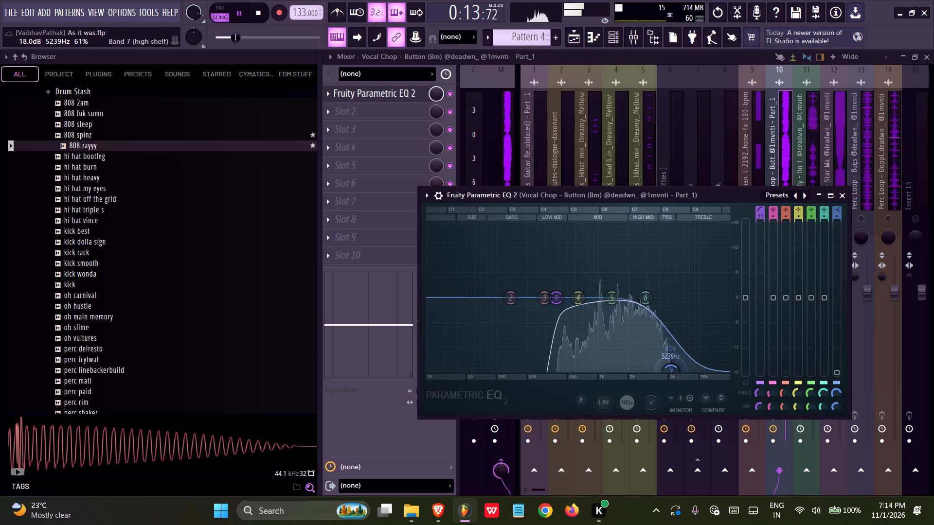
pyautogui.moveTo(665, 46); pyautogui.dragTo(665, 45)
# Add Fruity Reeverb 2 with its default settings to slot 2 of the vocal chop track.
pyautogui.click(405, 118)
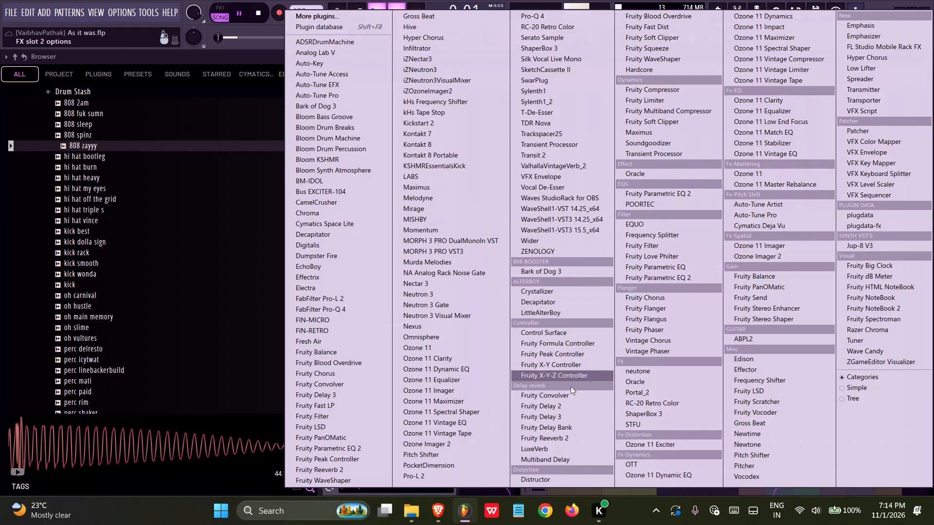
pyautogui.click(537, 436)
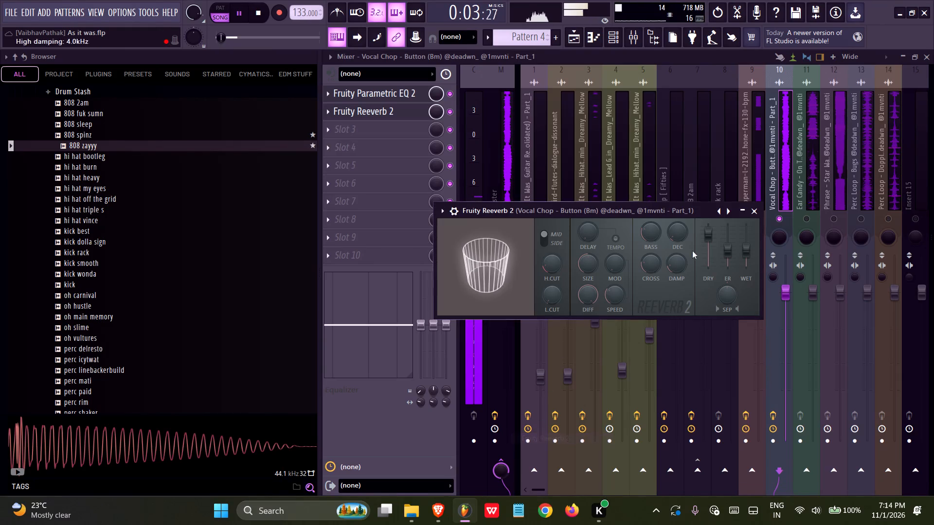
pyautogui.click(757, 211)
# Lower the vocal chop track's volume slightly and pan it partly to the left.
pyautogui.moveTo(789, 292); pyautogui.dragTo(789, 296)
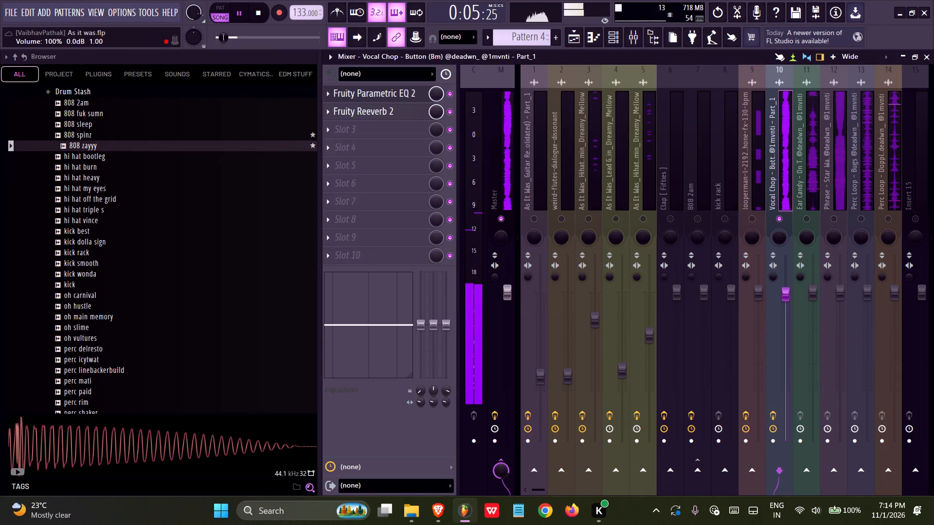
pyautogui.moveTo(789, 296); pyautogui.dragTo(787, 332)
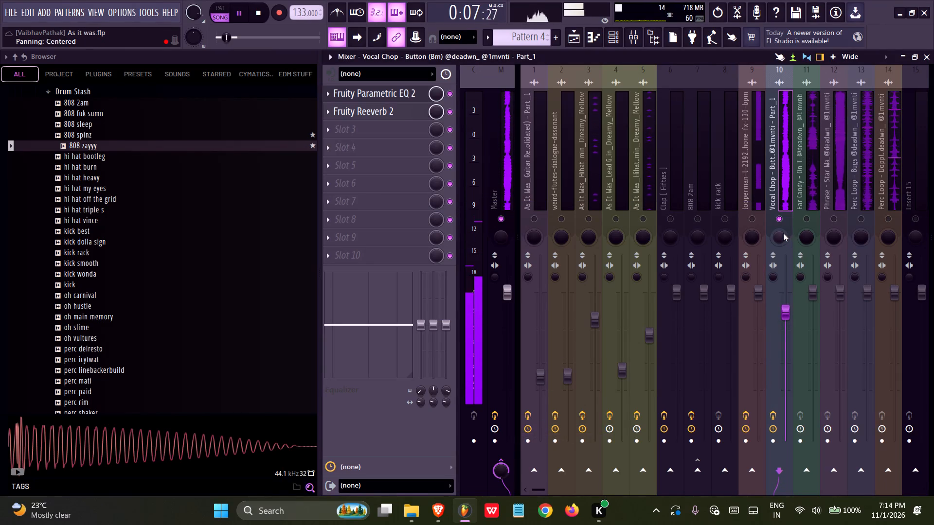
pyautogui.moveTo(780, 235); pyautogui.dragTo(771, 262)
# Solo Ear Candy - On The Moon and add Fruity Parametric EQ 2, band 1 at -18 dB near 210 Hz and band 7 slightly reduced.
pyautogui.keyDown('ctrl'); pyautogui.click(808, 214); pyautogui.keyUp('ctrl')
pyautogui.click(807, 191)
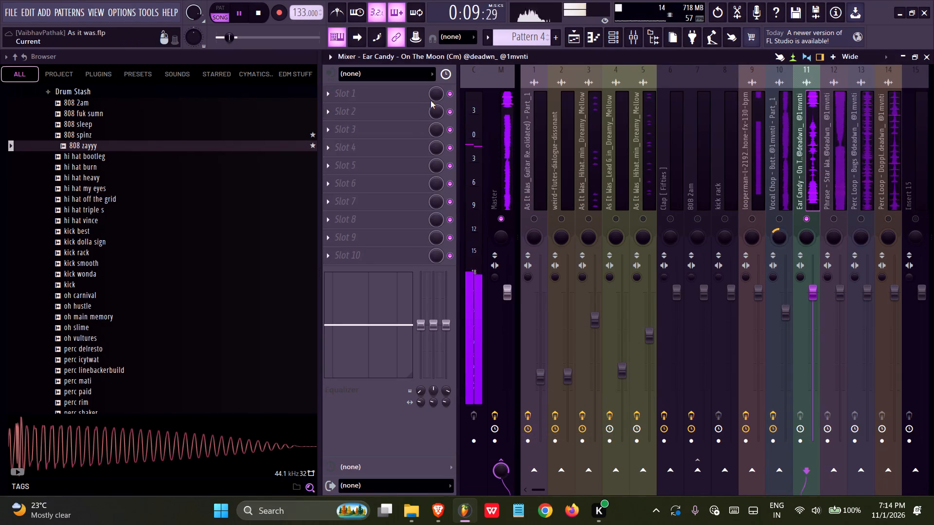
pyautogui.click(420, 93)
pyautogui.click(652, 274)
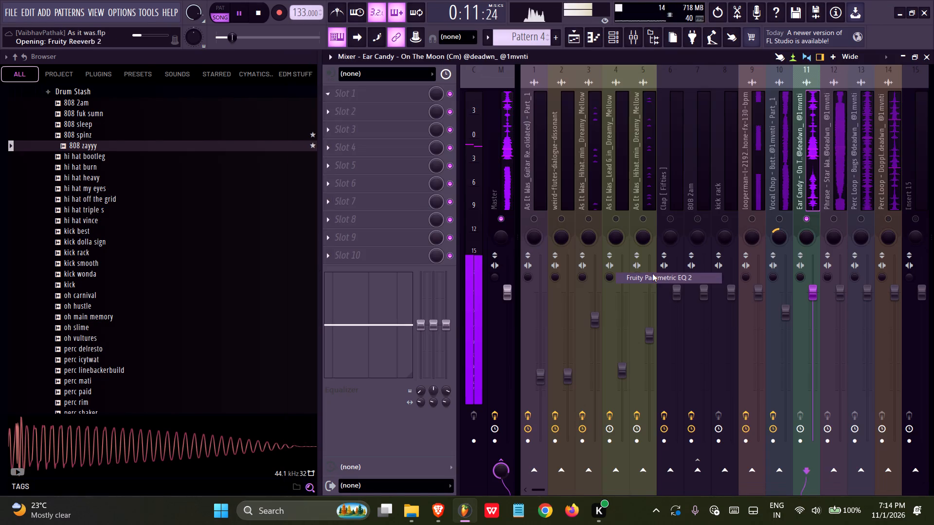
pyautogui.moveTo(384, 208); pyautogui.dragTo(510, 471)
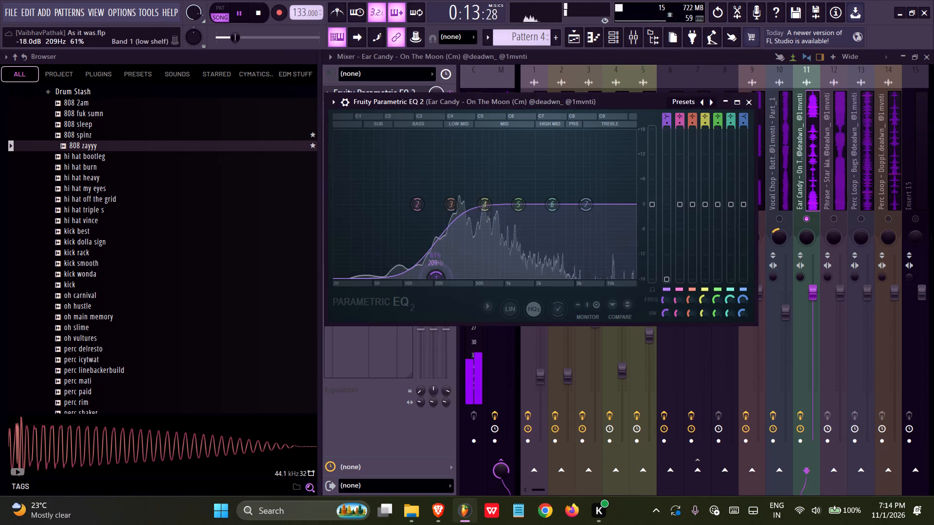
pyautogui.moveTo(510, 471); pyautogui.dragTo(513, 470)
pyautogui.moveTo(584, 208); pyautogui.dragTo(365, 248)
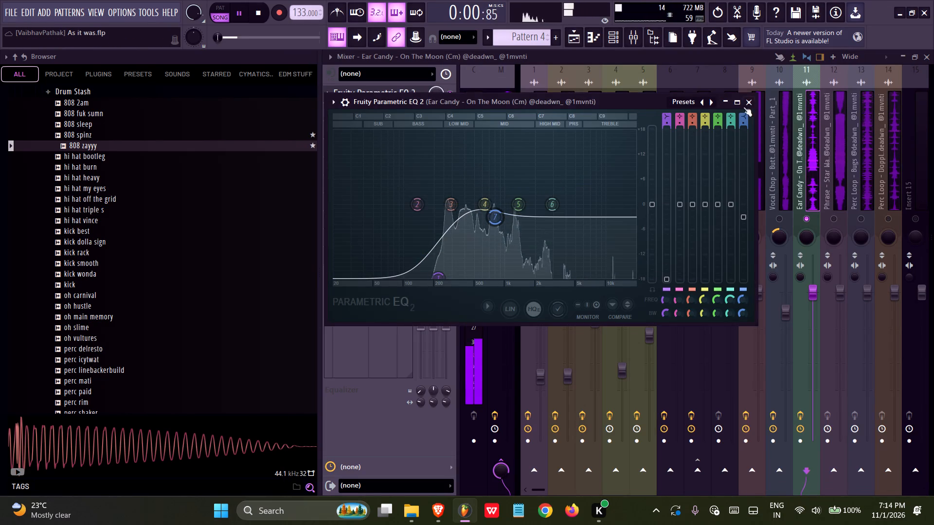
pyautogui.click(747, 101)
# Lower the Ear Candy track's volume to about 42% (-15.2 dB), saving the project along the way.
pyautogui.moveTo(814, 295); pyautogui.dragTo(786, 369)
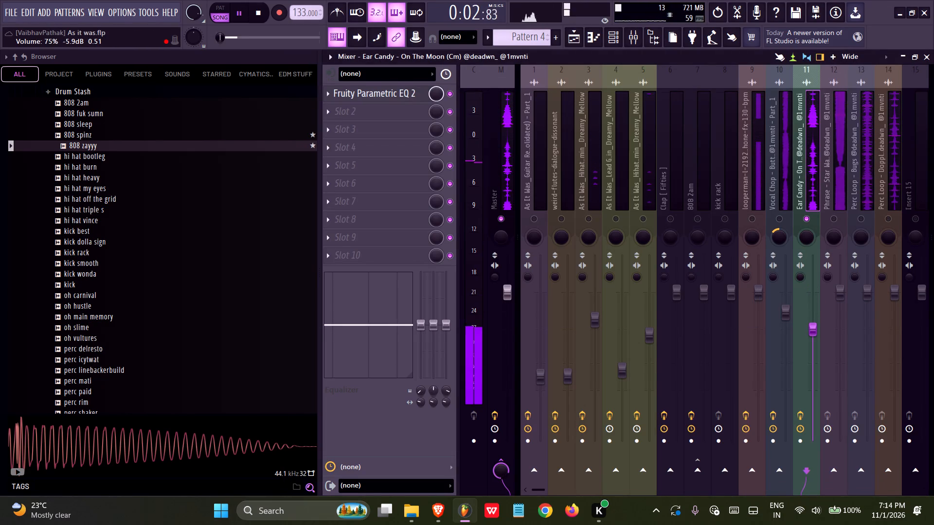
pyautogui.moveTo(786, 369); pyautogui.dragTo(784, 377)
pyautogui.hotkey('ctrl', 's')
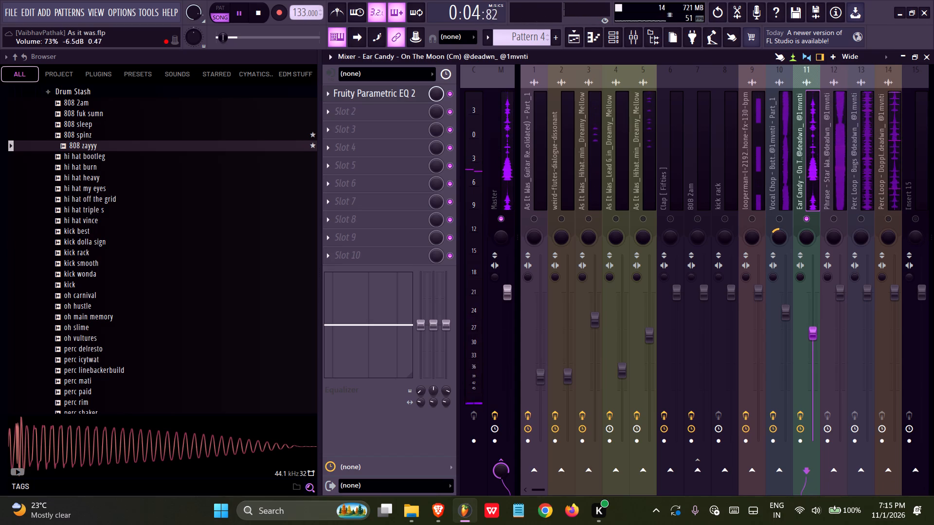
pyautogui.moveTo(784, 377); pyautogui.dragTo(773, 467)
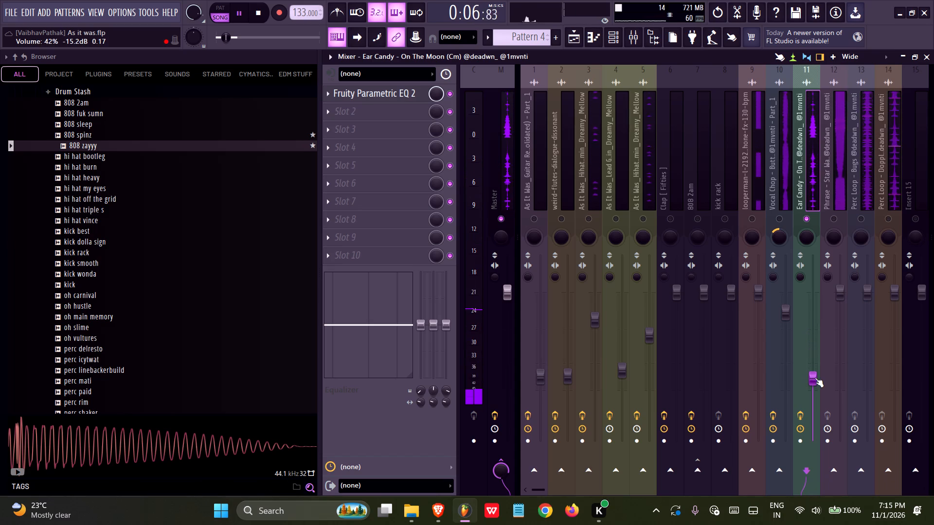
# Solo Phrase - Star Wars and add Fruity Parametric EQ 2, cutting band 1 fully and band 7 about 5 dB near 4.1 kHz.
pyautogui.keyDown('ctrl'); pyautogui.click(834, 216); pyautogui.keyUp('ctrl')
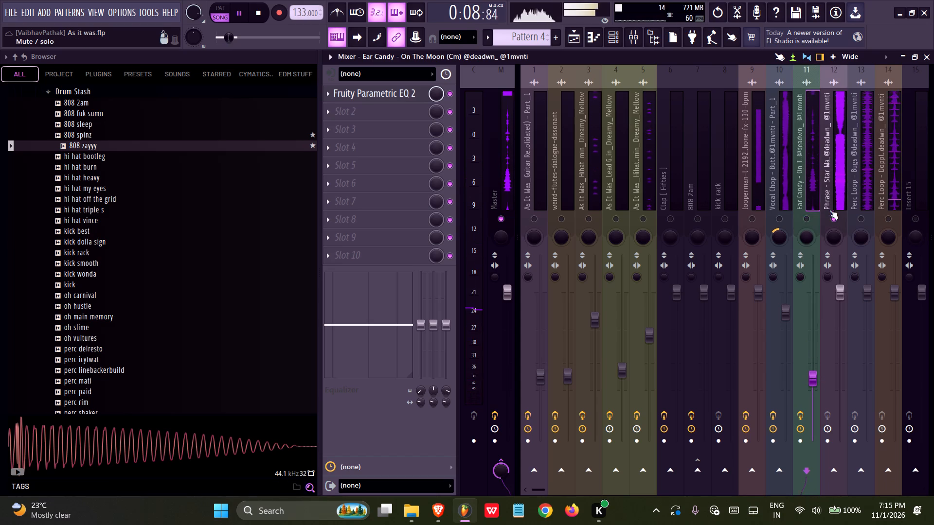
pyautogui.click(832, 201)
pyautogui.click(387, 90)
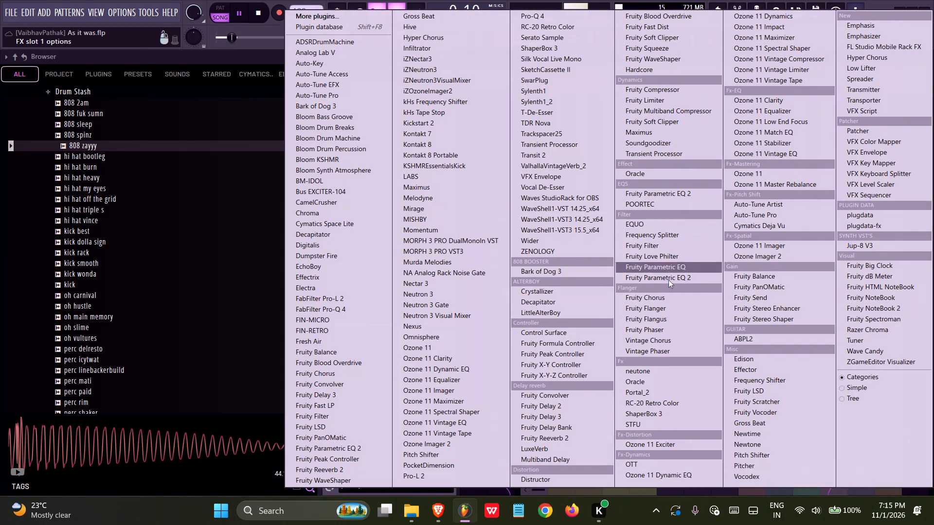
pyautogui.click(661, 280)
pyautogui.moveTo(412, 234); pyautogui.dragTo(410, 235)
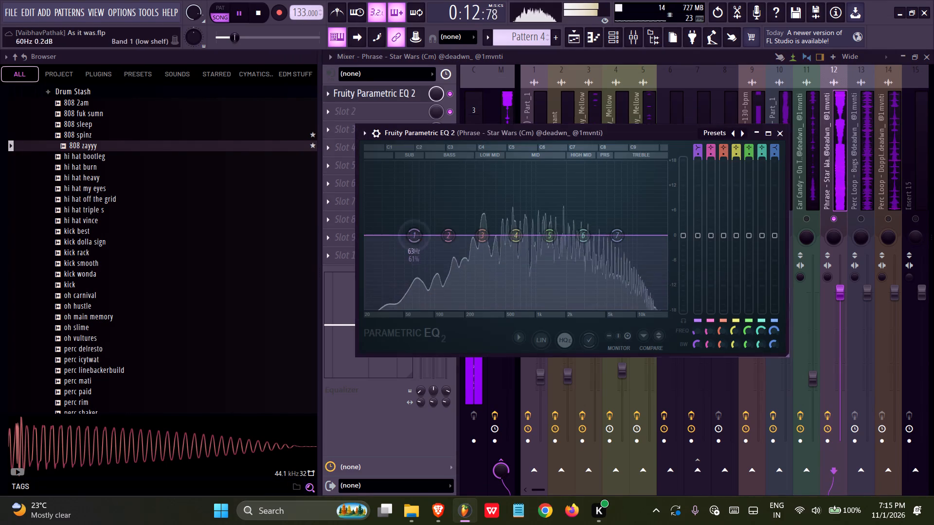
pyautogui.moveTo(410, 235); pyautogui.dragTo(485, 102)
pyautogui.moveTo(617, 239); pyautogui.dragTo(573, 305)
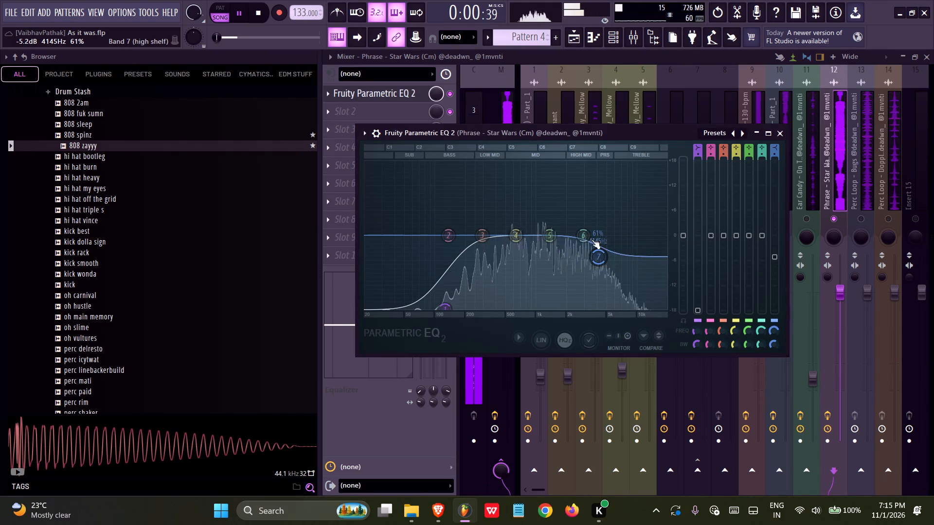
# Add Fruity Reeverb 2 to slot 2 of the Phrase - Star Wars track and lower the track's volume.
pyautogui.click(394, 110)
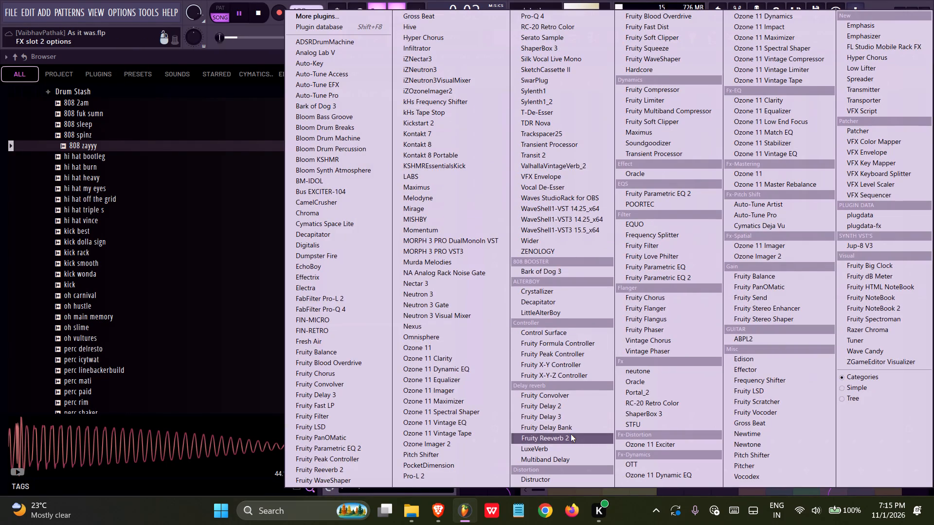
pyautogui.click(571, 434)
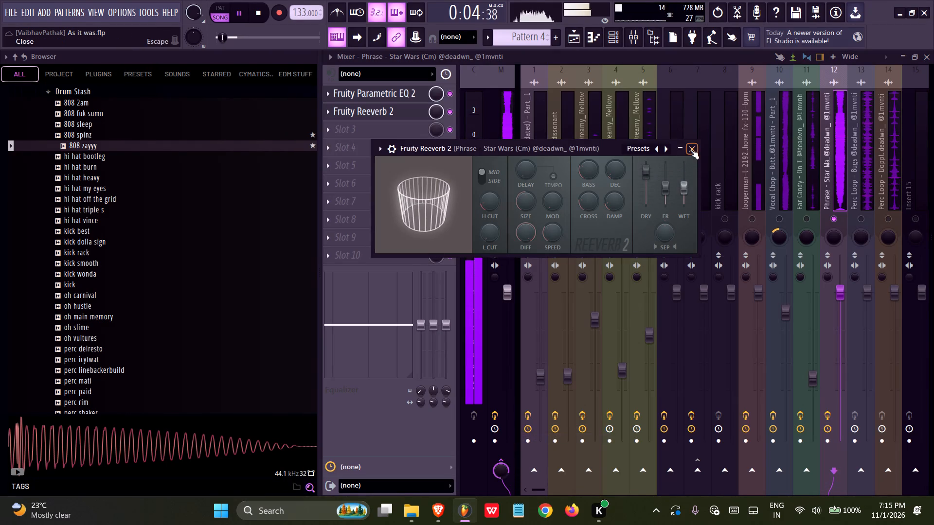
pyautogui.click(690, 150)
pyautogui.moveTo(844, 295); pyautogui.dragTo(829, 391)
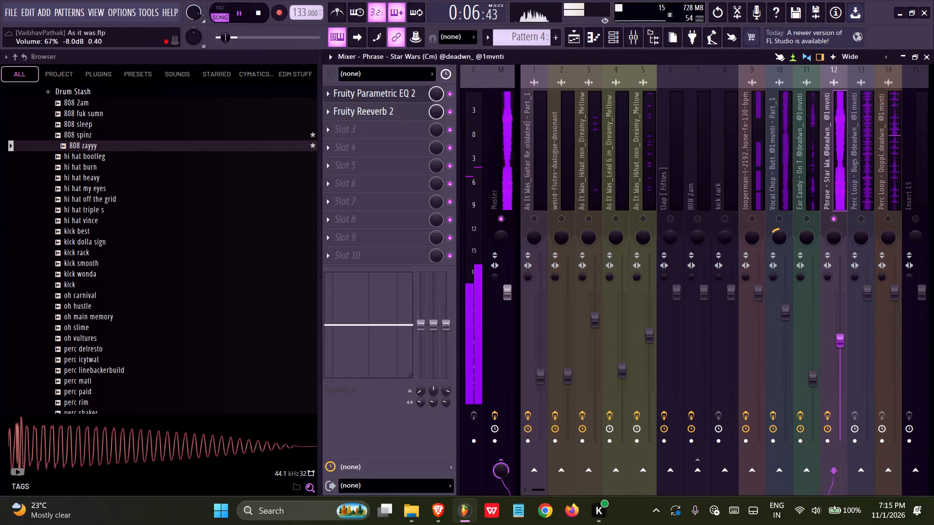
pyautogui.moveTo(829, 391); pyautogui.dragTo(826, 370)
# Solo Perc Loop - Bugs on mixer track 13 and add Fruity Parametric EQ 2 with band 1 pulled fully down to cut the lows.
pyautogui.keyDown('ctrl'); pyautogui.click(857, 219); pyautogui.keyUp('ctrl')
pyautogui.click(863, 198)
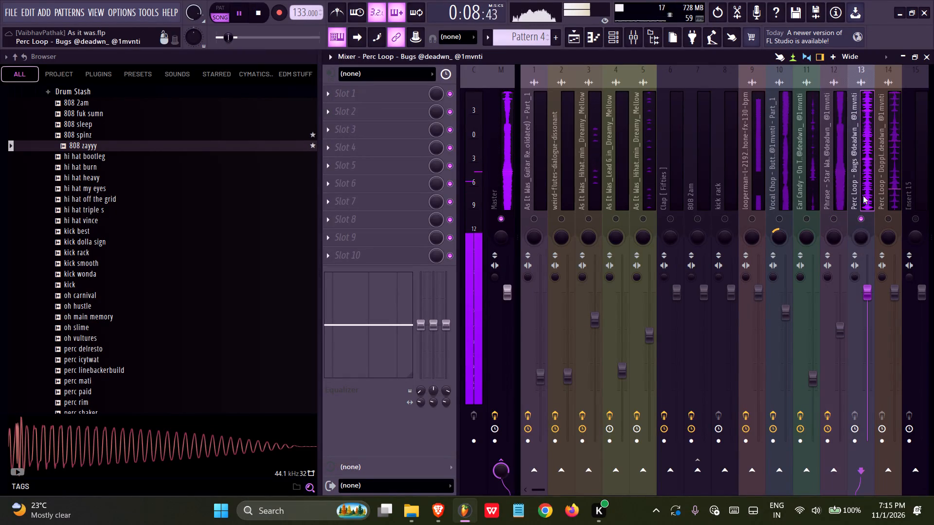
pyautogui.click(410, 97)
pyautogui.click(663, 278)
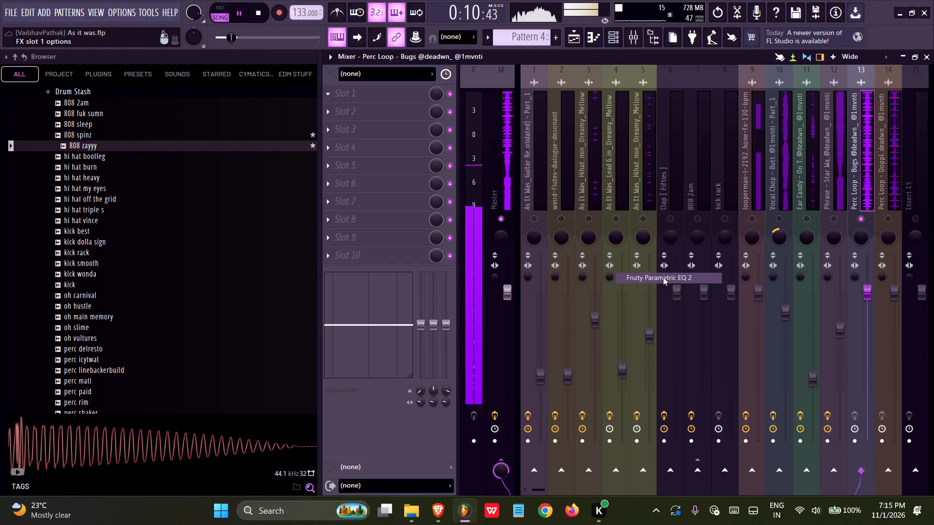
pyautogui.moveTo(444, 268); pyautogui.dragTo(503, 490)
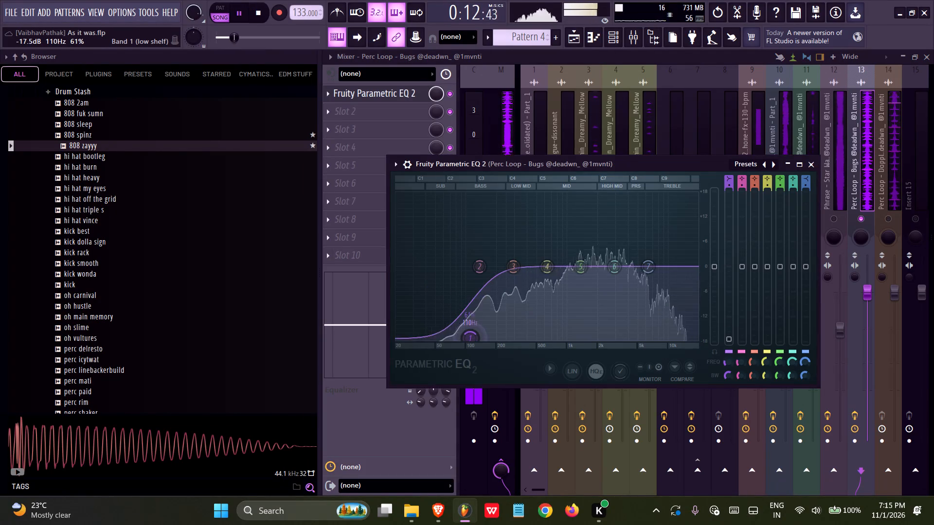
pyautogui.moveTo(503, 490); pyautogui.dragTo(603, 40)
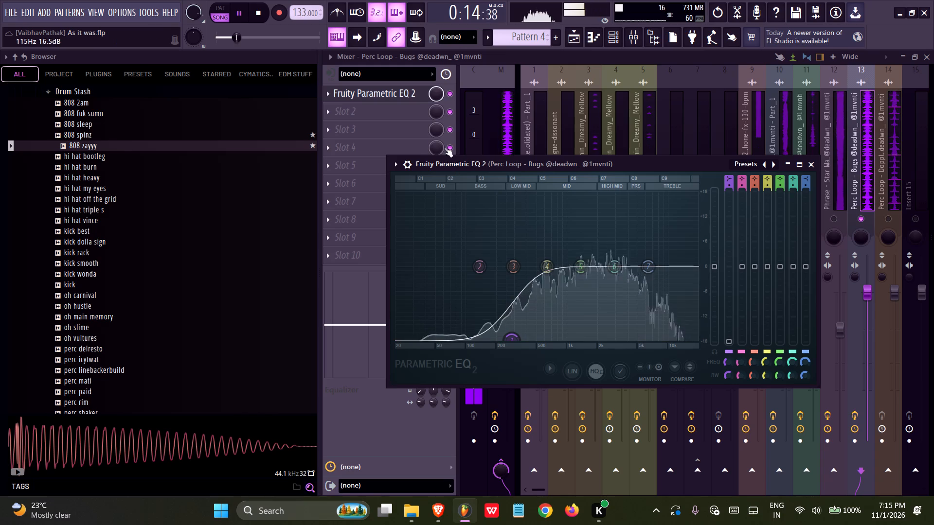
# Add Soundgoodizer to slot 2 of the Perc Loop - Bugs track, choose mode C and reduce its amount.
pyautogui.click(413, 110)
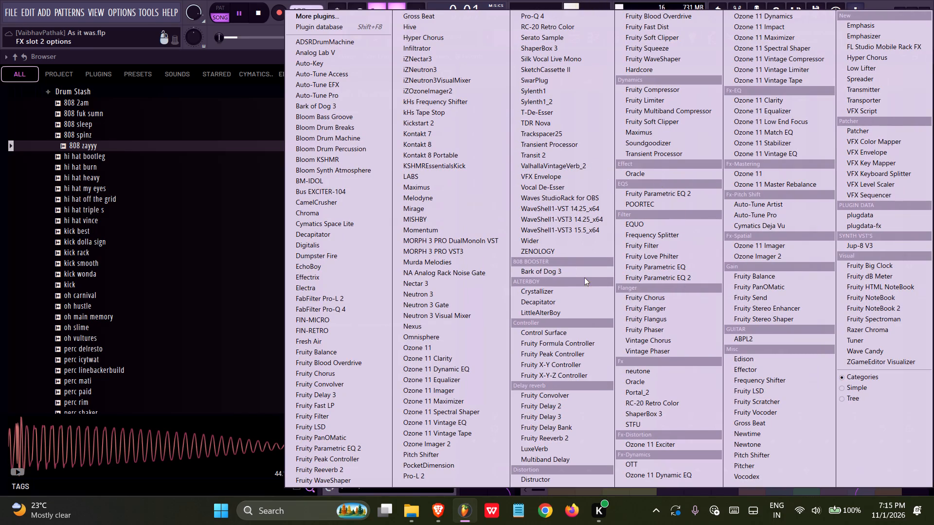
pyautogui.click(648, 146)
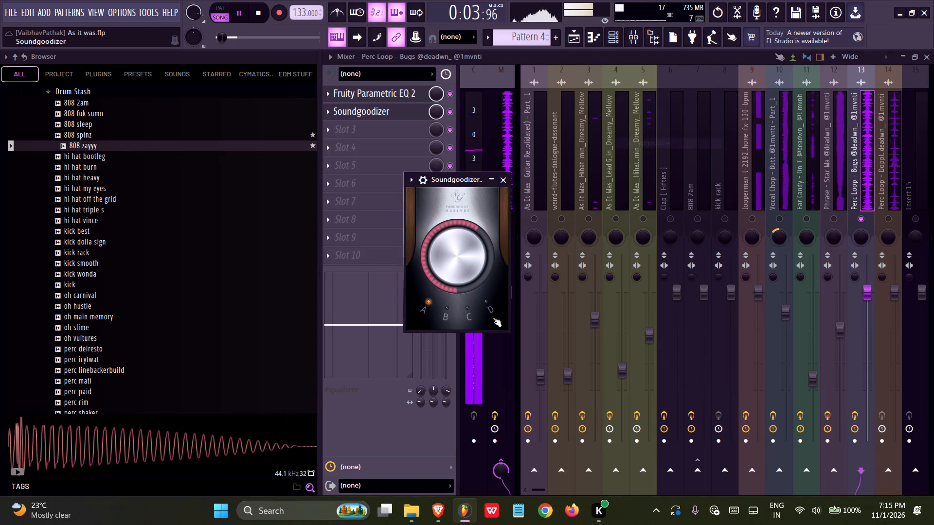
pyautogui.click(471, 307)
pyautogui.moveTo(460, 246); pyautogui.dragTo(439, 401)
pyautogui.click(503, 184)
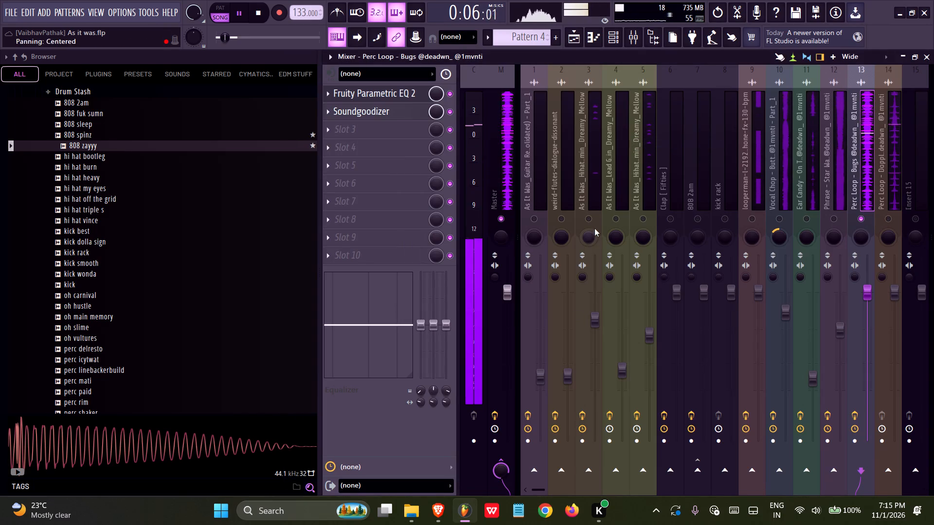
# Lower the Perc Loop - Bugs track's volume to about 60% and pan the track to the left.
pyautogui.moveTo(866, 290); pyautogui.dragTo(861, 416)
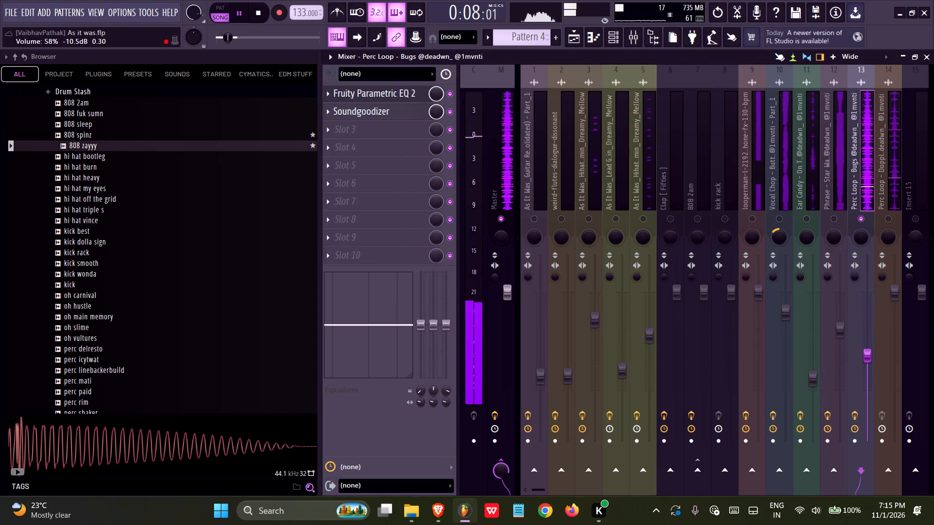
pyautogui.moveTo(861, 416); pyautogui.dragTo(849, 408)
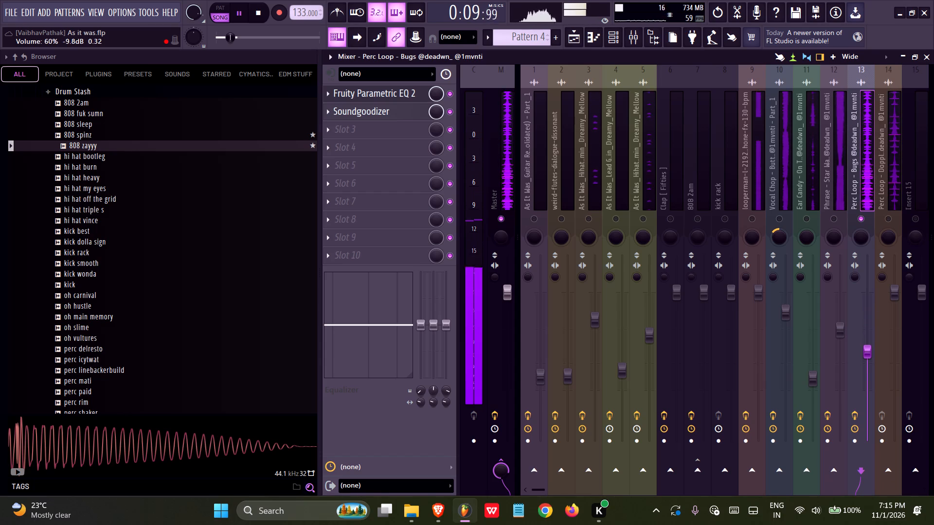
pyautogui.moveTo(849, 408); pyautogui.dragTo(847, 412)
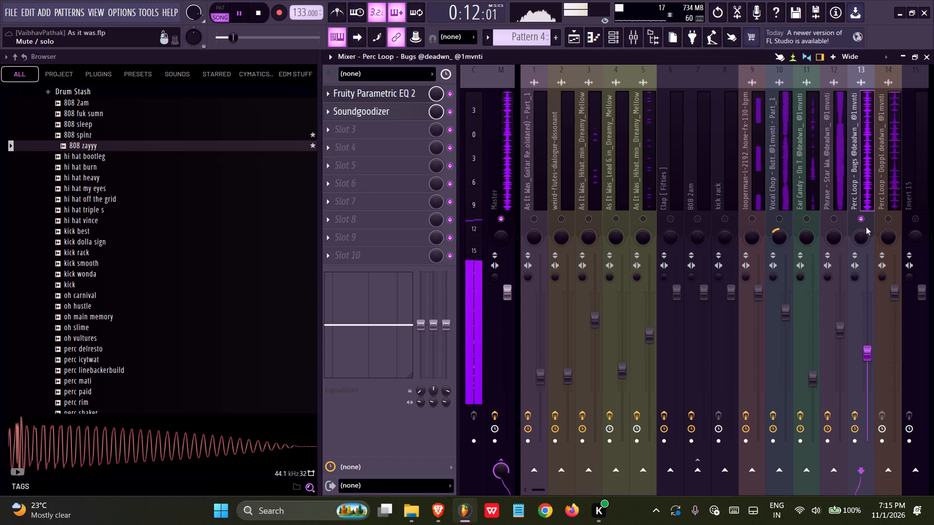
pyautogui.moveTo(863, 235); pyautogui.dragTo(847, 263)
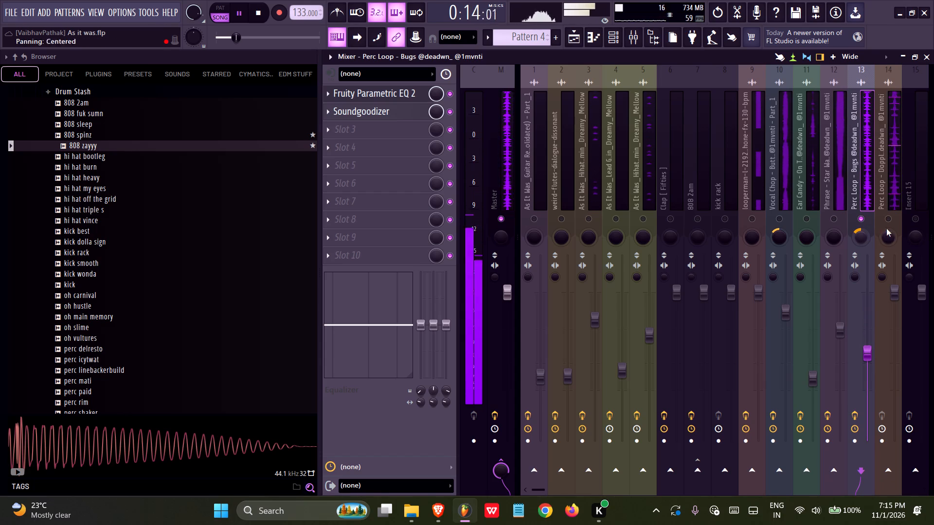
# Solo Perc Loop - Doppler on mixer track 14 and add Fruity Parametric EQ 2, pulling band 1 down to cut the lows and adjusting band 7.
pyautogui.keyDown('ctrl'); pyautogui.click(889, 214); pyautogui.keyUp('ctrl')
pyautogui.keyDown('ctrl'); pyautogui.click(891, 195); pyautogui.keyUp('ctrl')
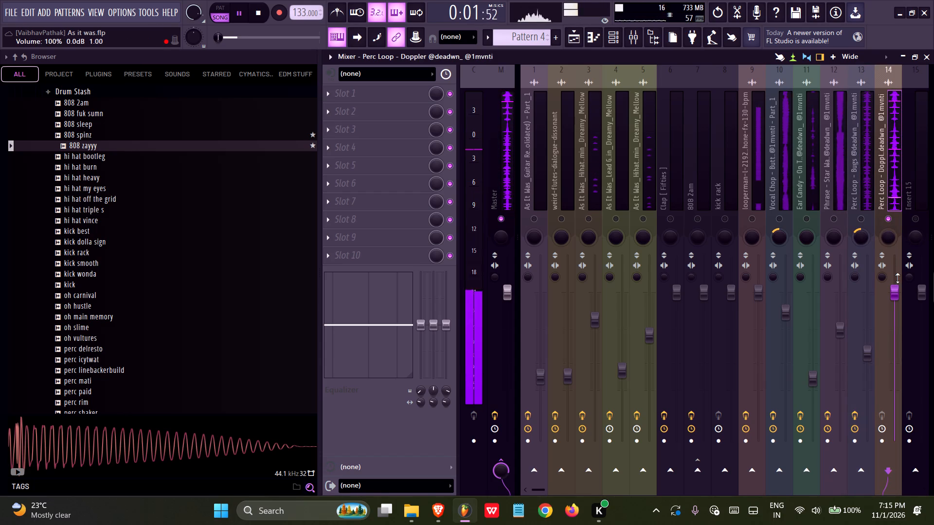
pyautogui.click(404, 92)
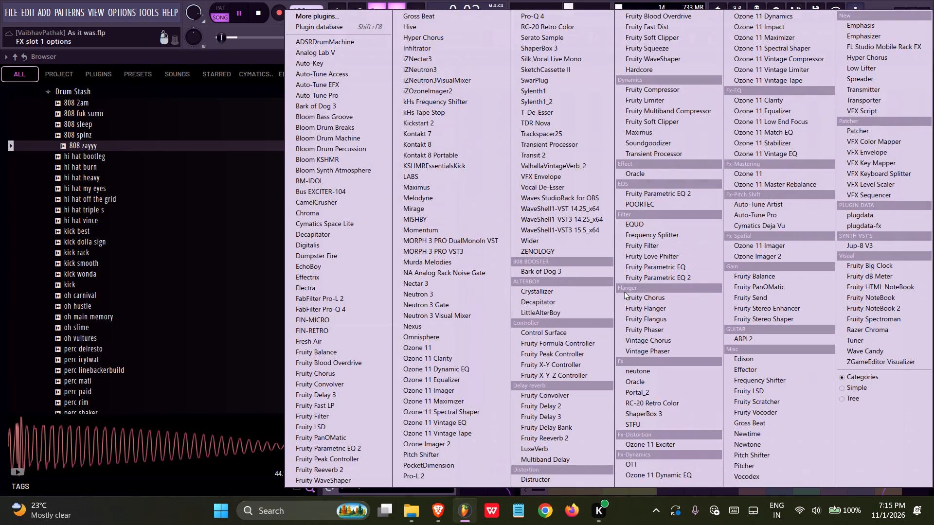
pyautogui.click(635, 281)
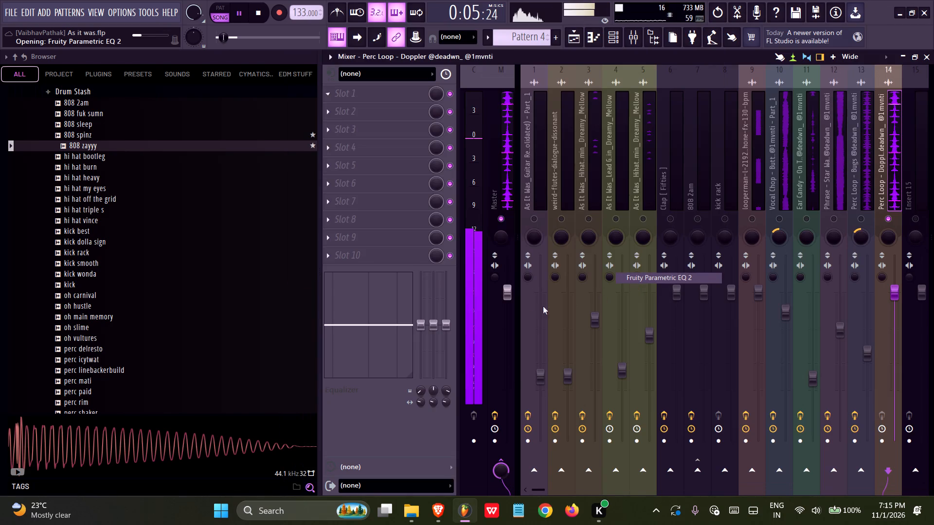
pyautogui.moveTo(476, 296); pyautogui.dragTo(493, 473)
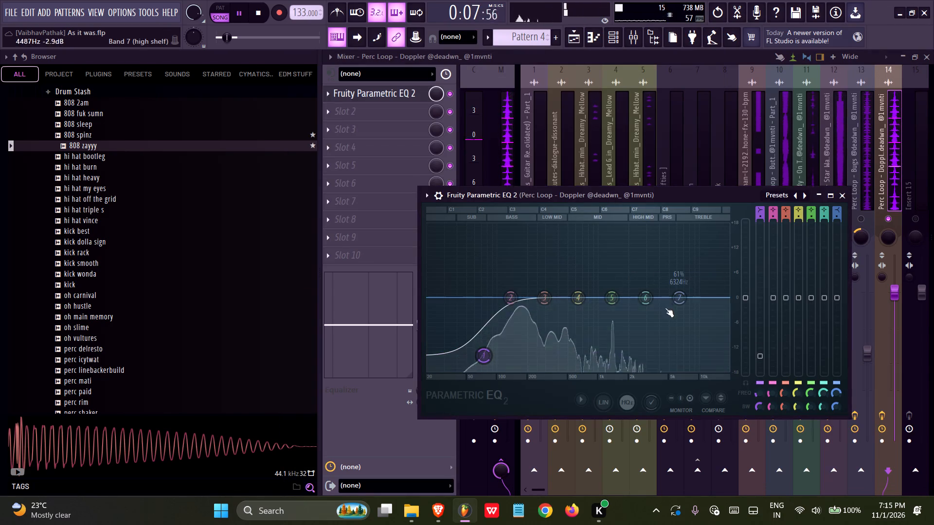
pyautogui.moveTo(673, 298); pyautogui.dragTo(462, 326)
# Add Soundgoodizer to slot 2 of the Perc Loop - Doppler track, keeping it on mode A.
pyautogui.click(415, 108)
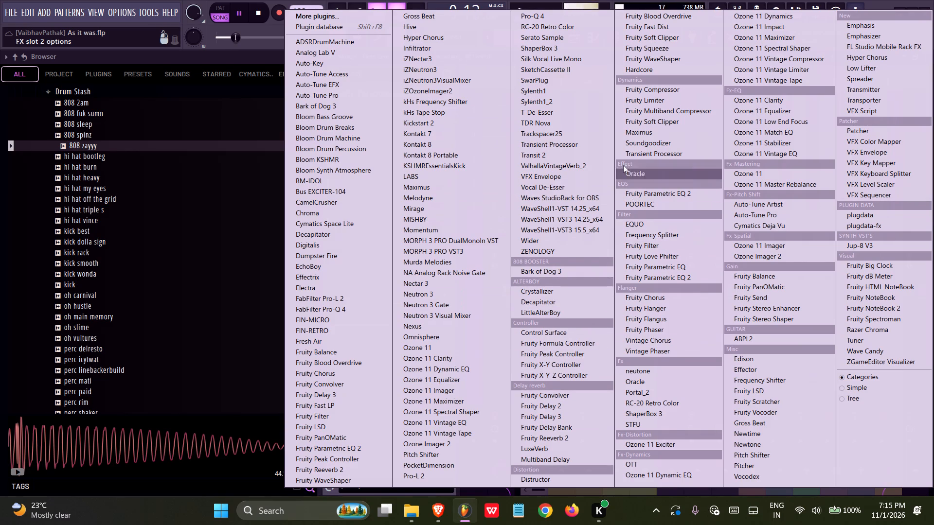
pyautogui.click(632, 144)
pyautogui.click(532, 211)
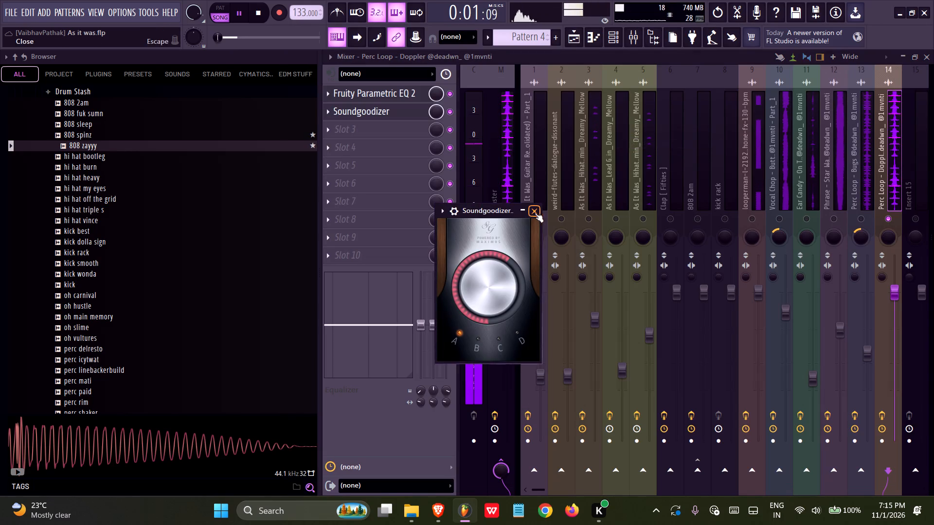
# Lower the Perc Loop - Doppler track's volume below 67%, pan it about 25% right, and unsolo it.
pyautogui.moveTo(893, 293); pyautogui.dragTo(887, 392)
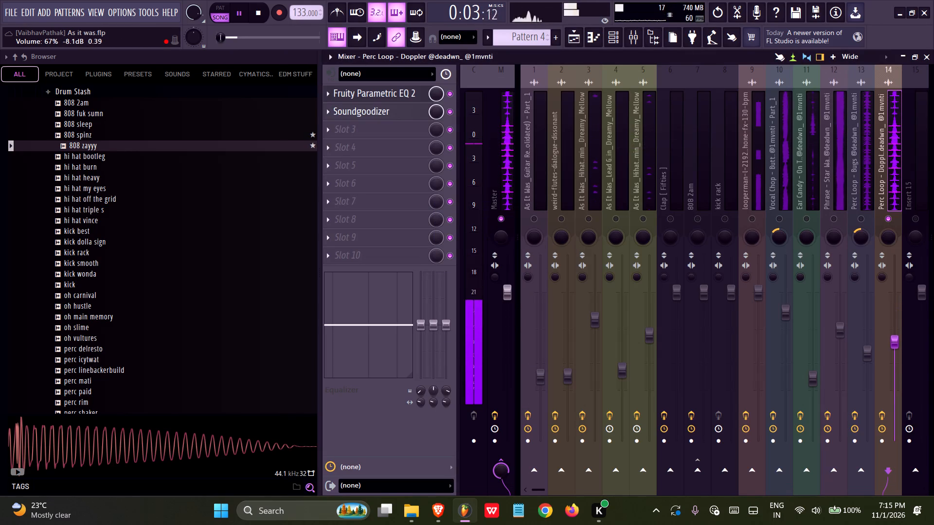
pyautogui.moveTo(887, 392); pyautogui.dragTo(883, 425)
pyautogui.moveTo(894, 232); pyautogui.dragTo(890, 209)
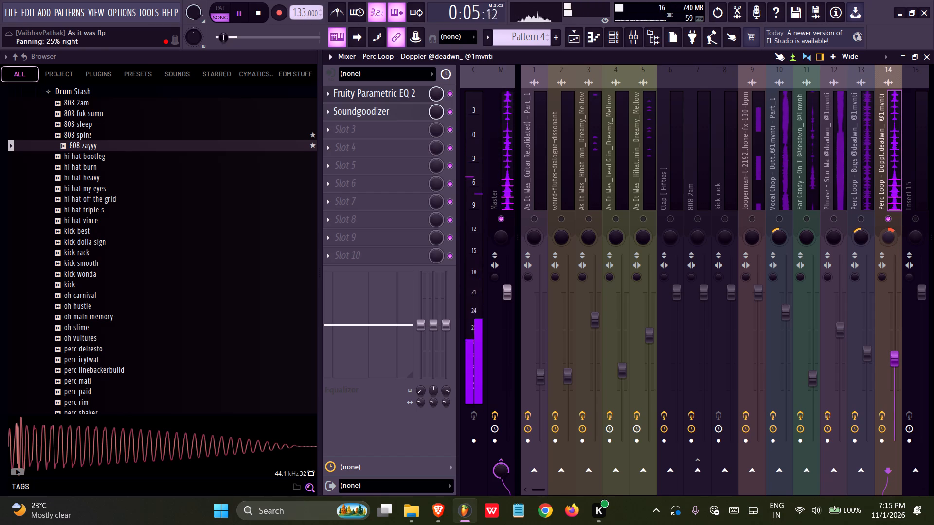
pyautogui.moveTo(890, 209); pyautogui.dragTo(887, 210)
pyautogui.keyDown('ctrl'); pyautogui.click(885, 215); pyautogui.keyUp('ctrl')
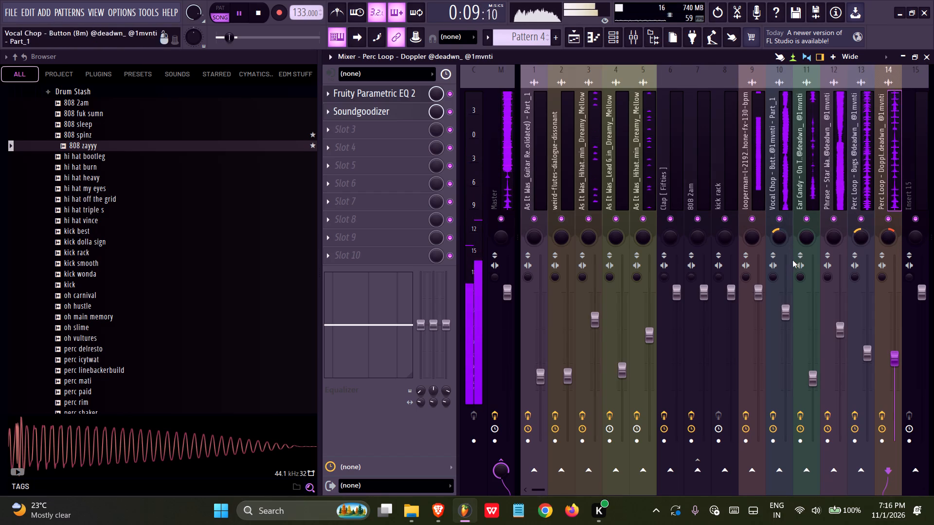
# Rename mixer track Insert 17 as EXTRA EFX BUSS.
pyautogui.moveTo(814, 76); pyautogui.dragTo(733, 76, button='middle')
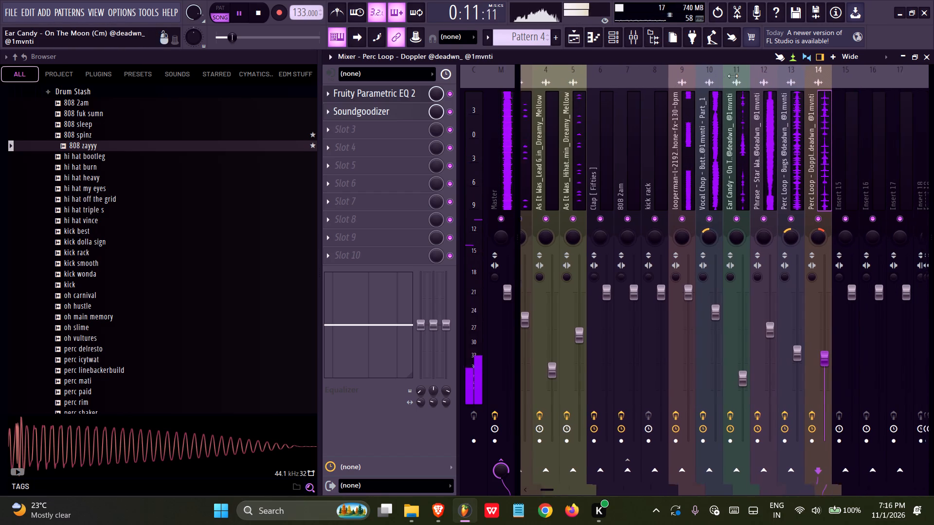
pyautogui.moveTo(733, 76); pyautogui.dragTo(649, 74, button='middle')
pyautogui.rightClick(807, 78)
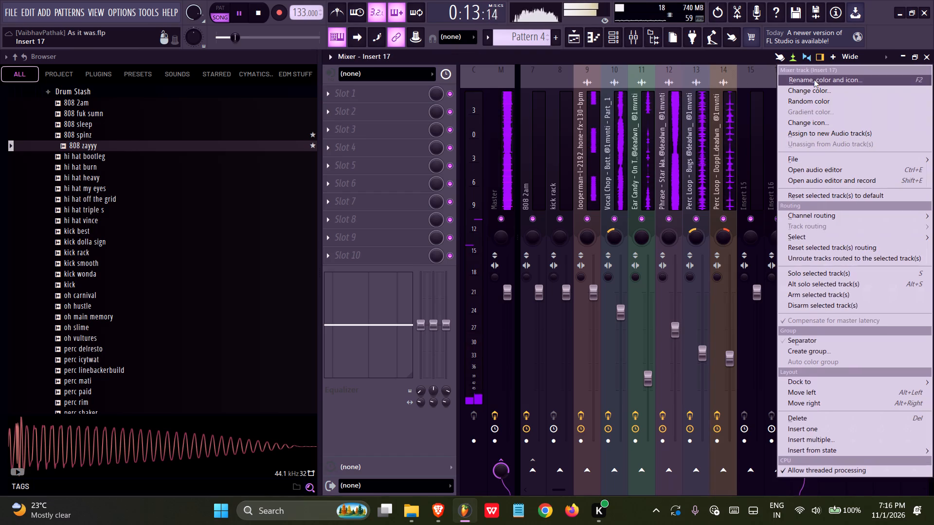
pyautogui.click(814, 80)
pyautogui.press('e')
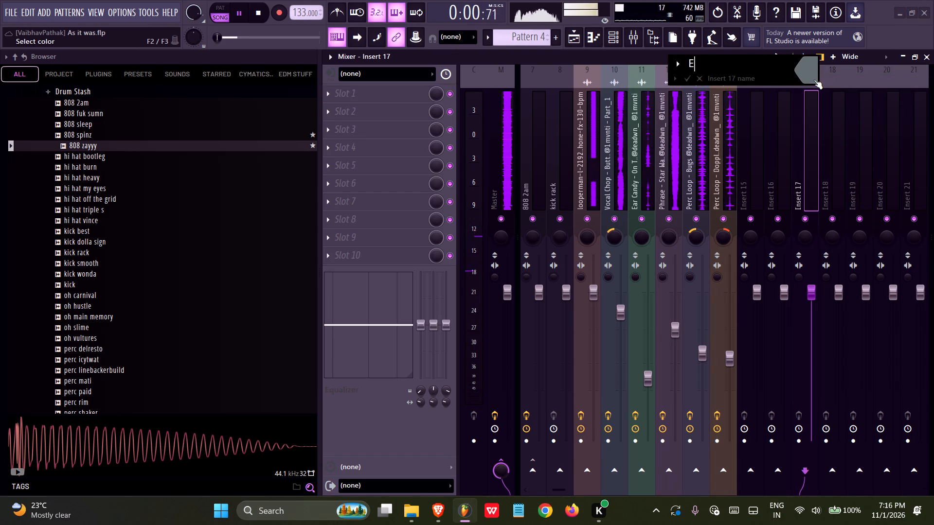
pyautogui.write('XTRA EFFE')
pyautogui.press('BackSpace')
pyautogui.press('BackSpace')
pyautogui.press('BackSpace')
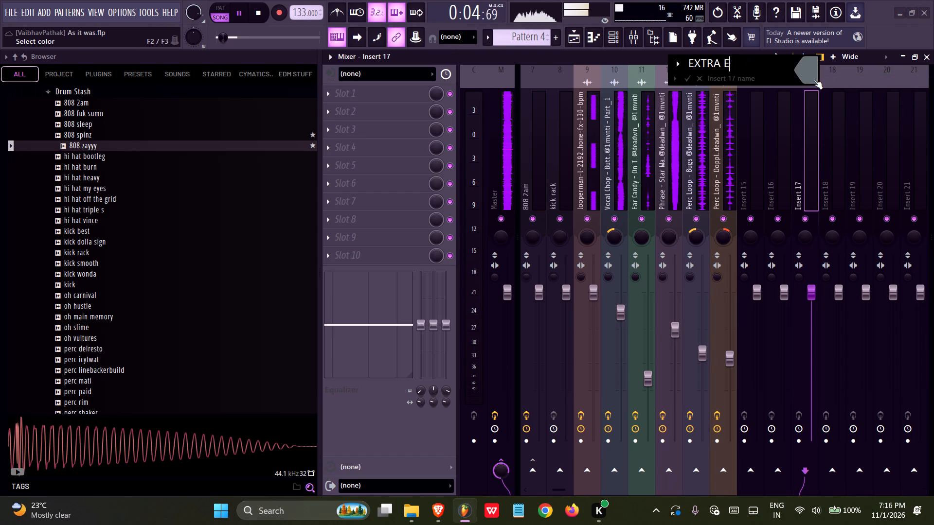
pyautogui.write('FX BUSS')
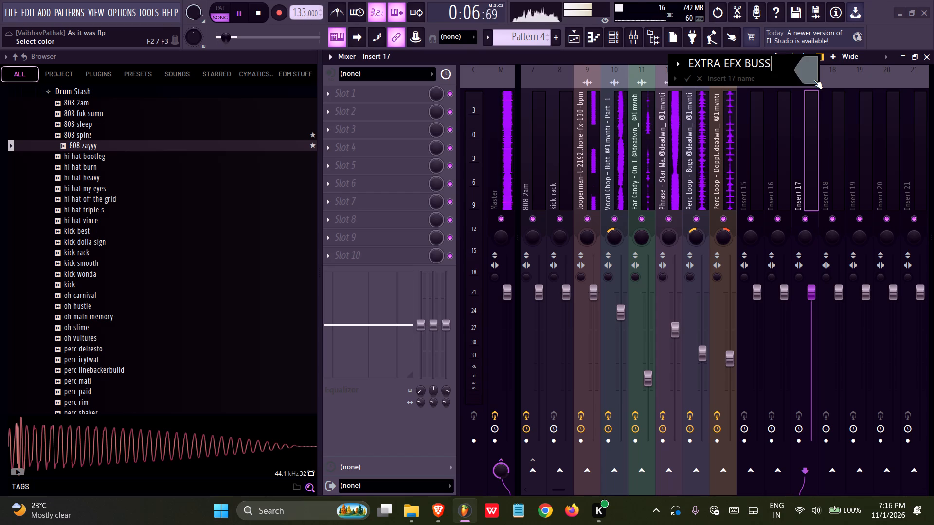
pyautogui.press('Return')
# Stop playback and route mixer tracks 10 to 14, Vocal Chop through Perc Loop - Doppler, together to EXTRA EFX BUSS.
pyautogui.press('space')
pyautogui.click(615, 183)
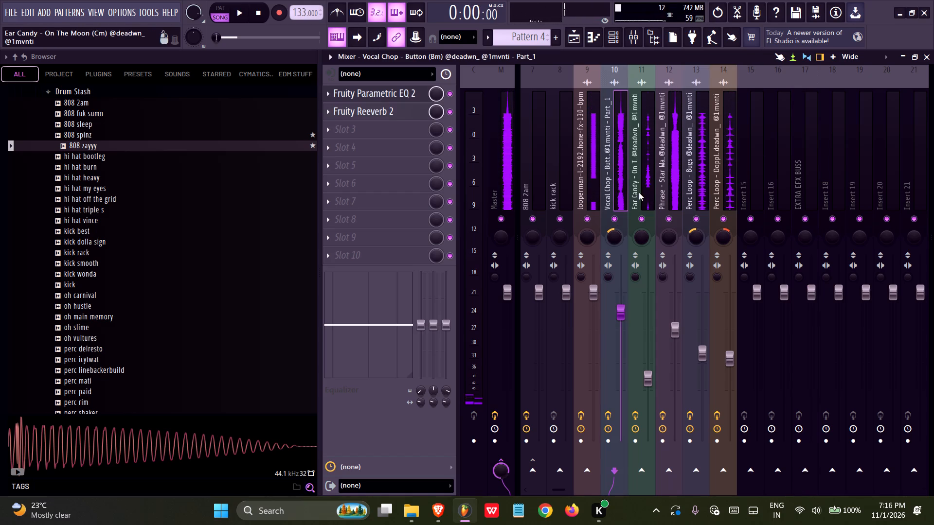
pyautogui.keyDown('ctrl'); pyautogui.keyDown('shift'); pyautogui.click(642, 192); pyautogui.keyUp('shift'); pyautogui.keyUp('ctrl')
pyautogui.keyDown('ctrl'); pyautogui.keyDown('shift'); pyautogui.click(669, 191); pyautogui.keyUp('shift'); pyautogui.keyUp('ctrl')
pyautogui.keyDown('ctrl'); pyautogui.keyDown('shift'); pyautogui.click(699, 195); pyautogui.keyUp('shift'); pyautogui.keyUp('ctrl')
pyautogui.keyDown('ctrl'); pyautogui.keyDown('shift'); pyautogui.click(717, 194); pyautogui.keyUp('shift'); pyautogui.keyUp('ctrl')
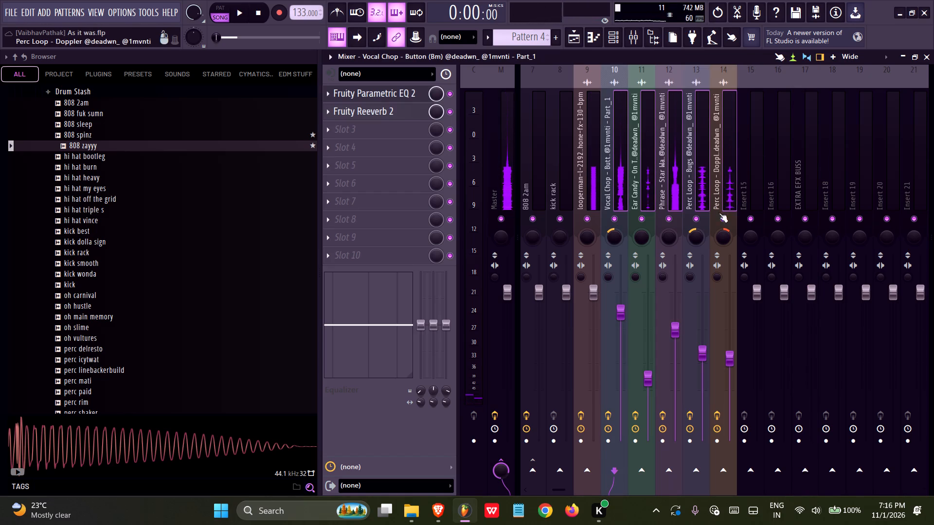
pyautogui.click(801, 474)
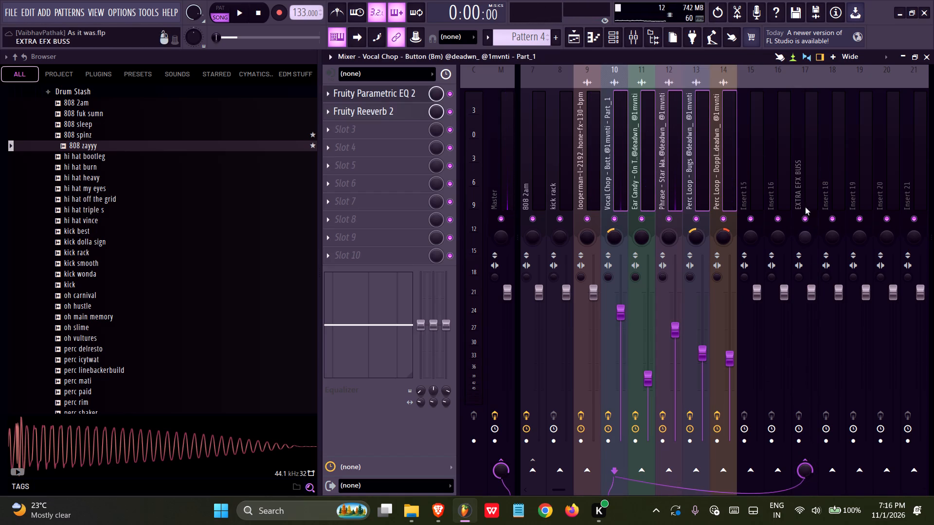
# Give the EXTRA EFX BUSS mixer track a random color.
pyautogui.click(801, 194)
pyautogui.rightClick(802, 79)
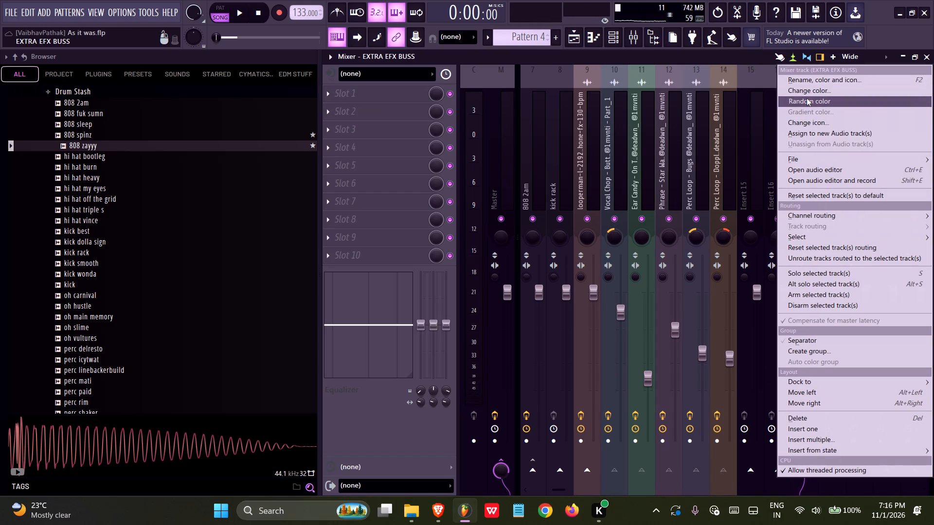
pyautogui.click(807, 98)
pyautogui.click(809, 78)
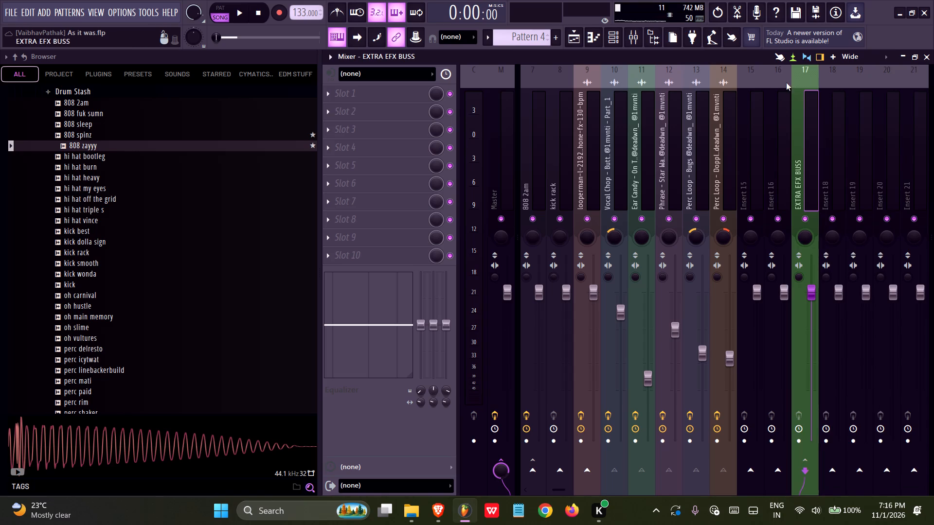
# Add Fruity Parametric EQ 2 to EXTRA EFX BUSS with the 20Hz + 18kHz cut preset, moving the high-pass to about 131 Hz and low-pass to about 5 kHz.
pyautogui.click(396, 88)
pyautogui.click(655, 276)
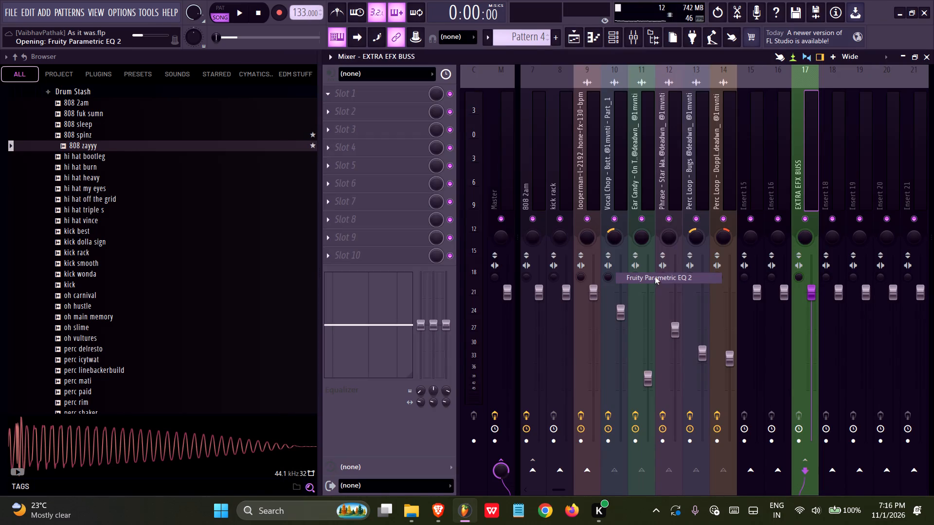
pyautogui.doubleClick(772, 167)
pyautogui.press('space')
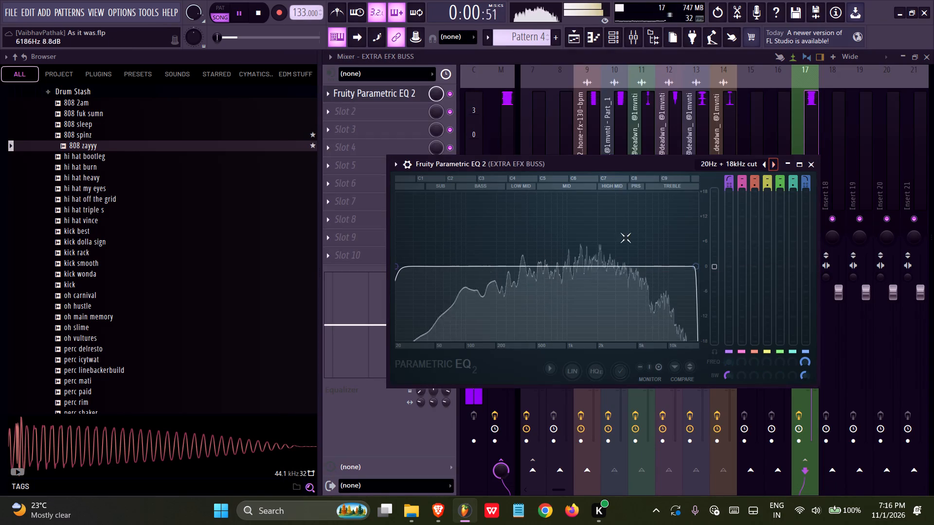
pyautogui.moveTo(408, 270); pyautogui.dragTo(24, 332)
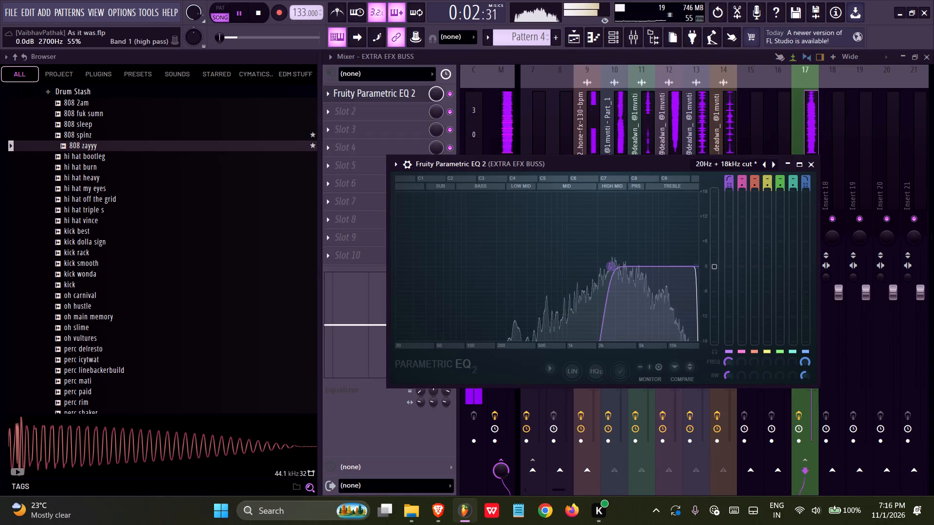
pyautogui.moveTo(24, 332); pyautogui.dragTo(610, 327)
pyautogui.moveTo(683, 274); pyautogui.dragTo(600, 280)
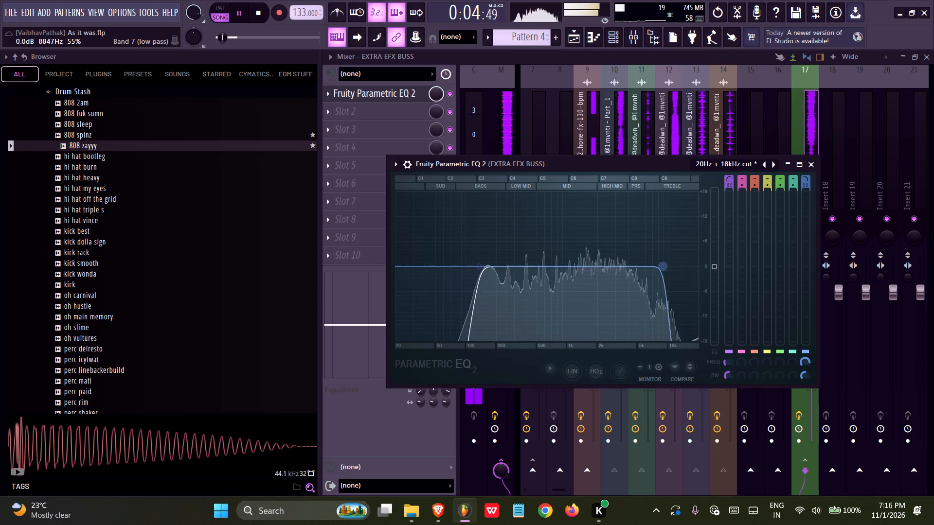
pyautogui.moveTo(600, 280); pyautogui.dragTo(536, 280)
pyautogui.click(485, 266)
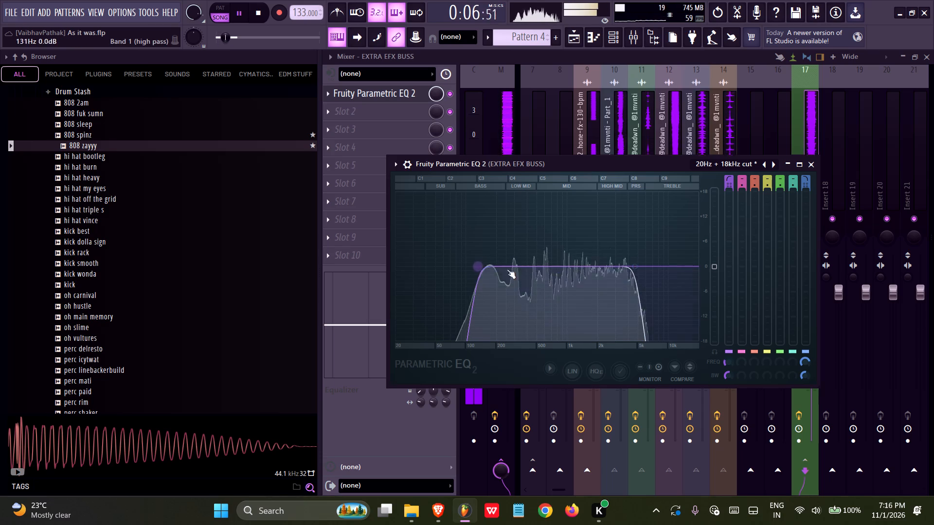
pyautogui.moveTo(630, 271); pyautogui.dragTo(639, 274)
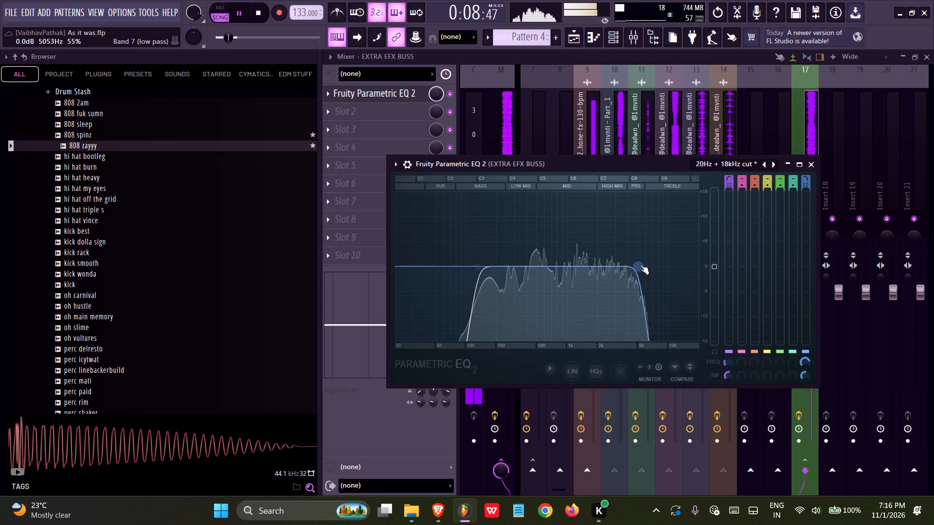
pyautogui.click(809, 160)
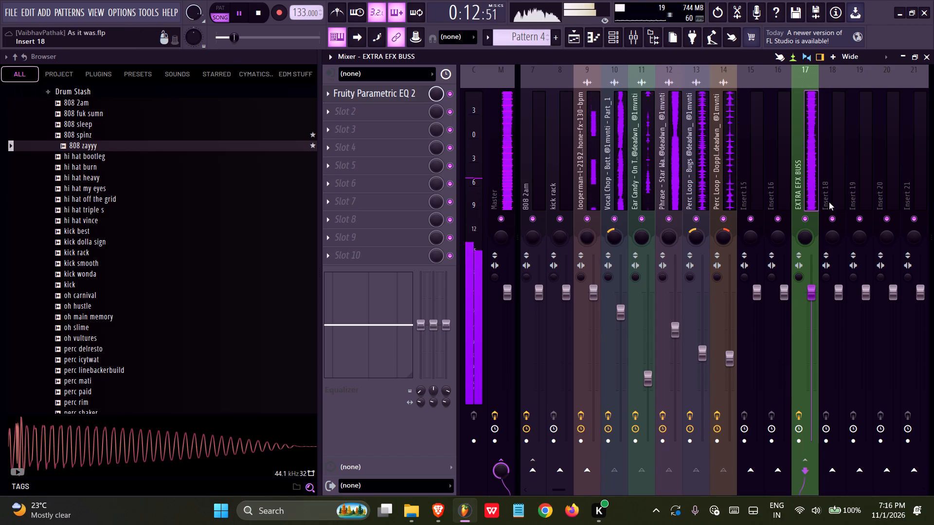
# Lower the EXTRA EFX BUSS track's volume to just under 67% and stop playback.
pyautogui.moveTo(810, 295); pyautogui.dragTo(803, 369)
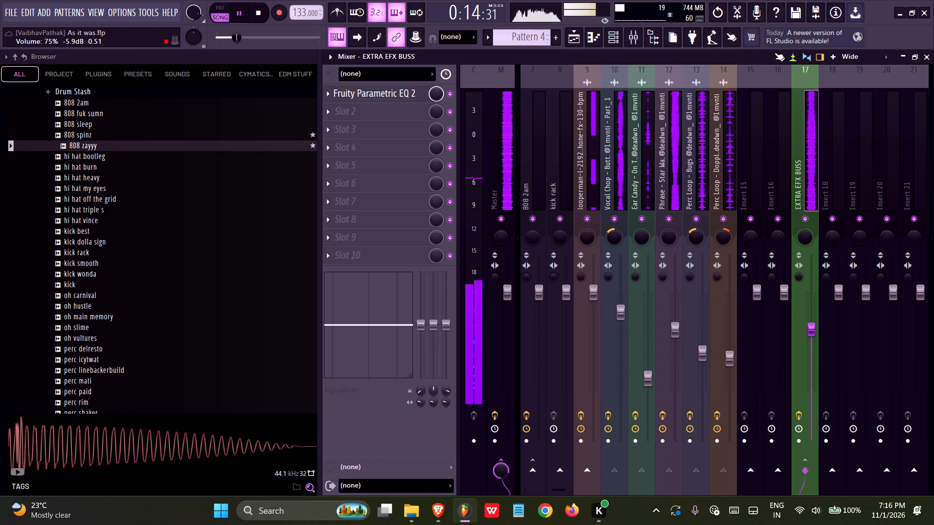
pyautogui.moveTo(803, 369); pyautogui.dragTo(793, 394)
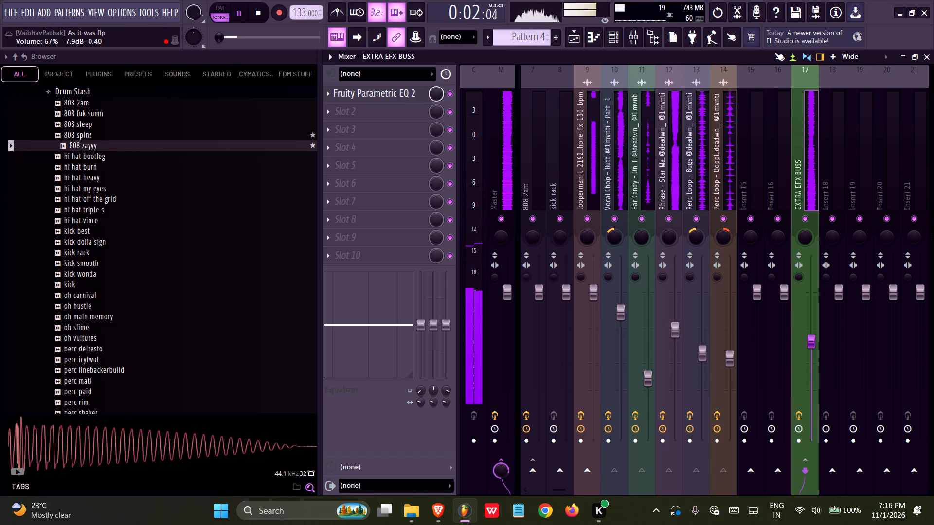
pyautogui.moveTo(793, 394); pyautogui.dragTo(790, 403)
pyautogui.press('space')
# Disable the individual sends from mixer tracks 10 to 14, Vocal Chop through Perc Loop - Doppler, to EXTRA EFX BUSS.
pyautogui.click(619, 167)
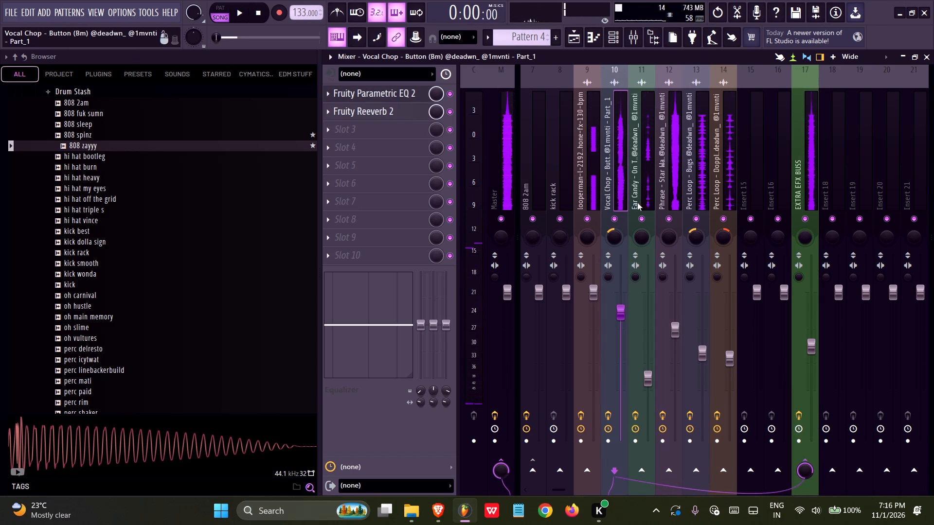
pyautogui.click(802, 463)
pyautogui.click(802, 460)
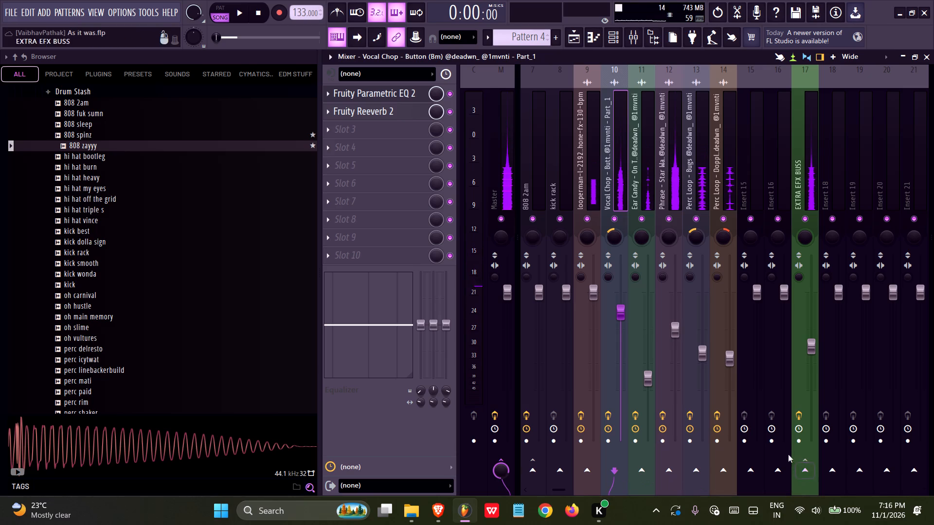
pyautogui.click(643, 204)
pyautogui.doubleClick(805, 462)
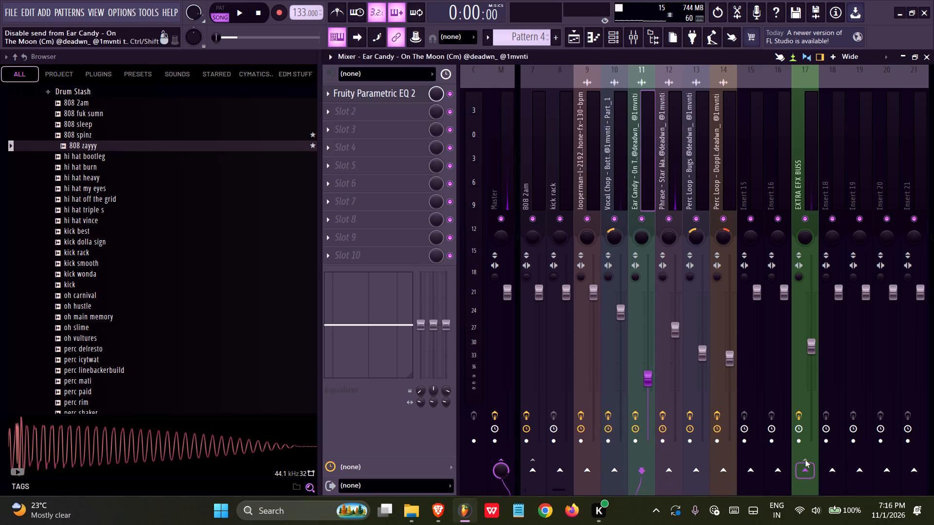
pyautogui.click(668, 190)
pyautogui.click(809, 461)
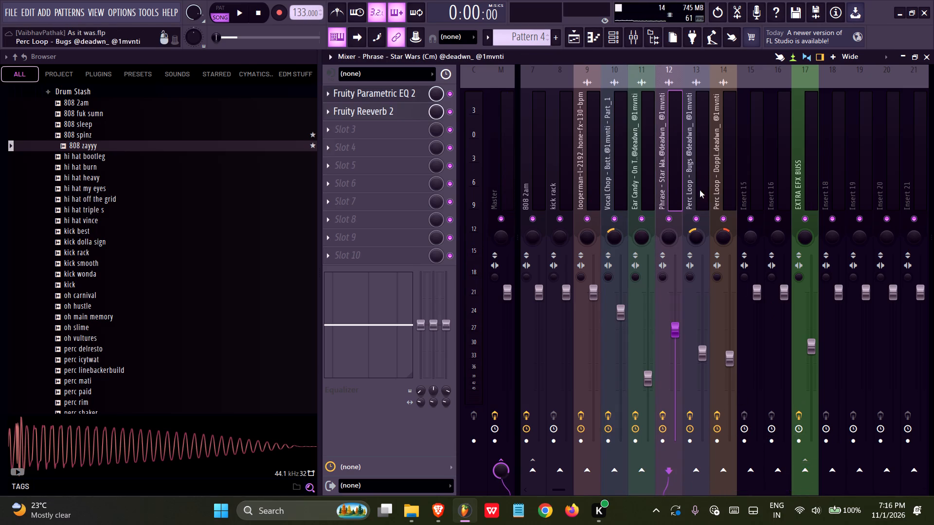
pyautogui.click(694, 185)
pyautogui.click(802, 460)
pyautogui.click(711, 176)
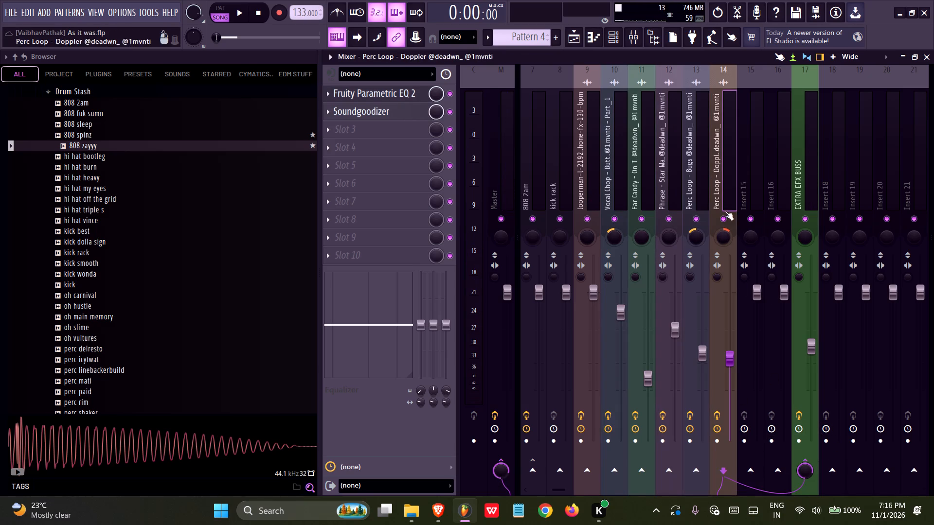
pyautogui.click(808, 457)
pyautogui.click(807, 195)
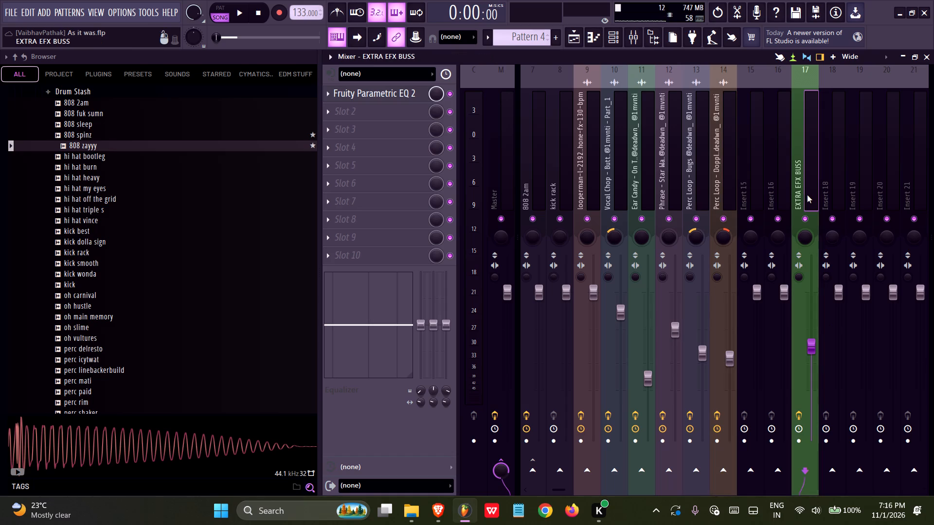
# Route mixer tracks 10 to 14, Vocal Chop through Perc Loop - Doppler, together to EXTRA EFX BUSS only.
pyautogui.click(608, 176)
pyautogui.keyDown('ctrl'); pyautogui.keyDown('shift'); pyautogui.click(643, 183); pyautogui.keyUp('shift'); pyautogui.keyUp('ctrl')
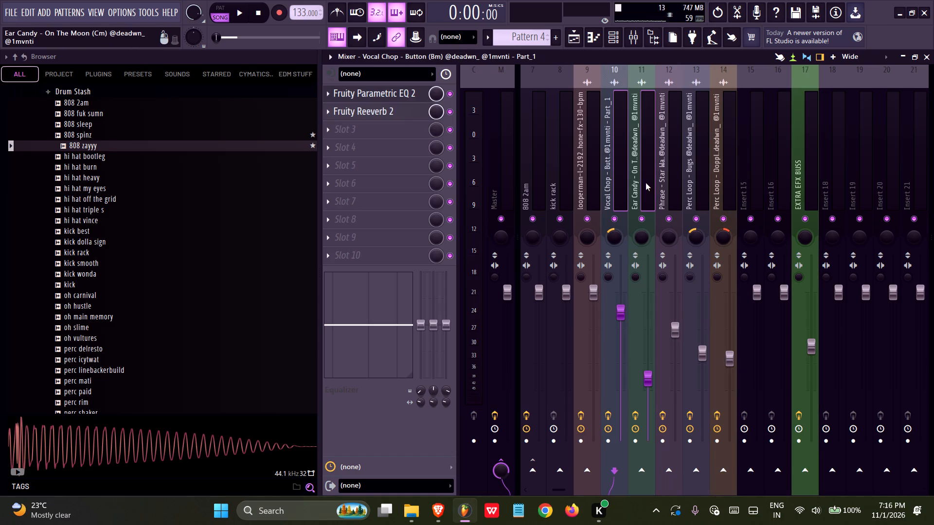
pyautogui.keyDown('ctrl'); pyautogui.keyDown('shift'); pyautogui.click(667, 184); pyautogui.keyUp('shift'); pyautogui.keyUp('ctrl')
pyautogui.keyDown('ctrl'); pyautogui.keyDown('shift'); pyautogui.click(688, 185); pyautogui.keyUp('shift'); pyautogui.keyUp('ctrl')
pyautogui.keyDown('ctrl'); pyautogui.keyDown('shift'); pyautogui.click(716, 184); pyautogui.keyUp('shift'); pyautogui.keyUp('ctrl')
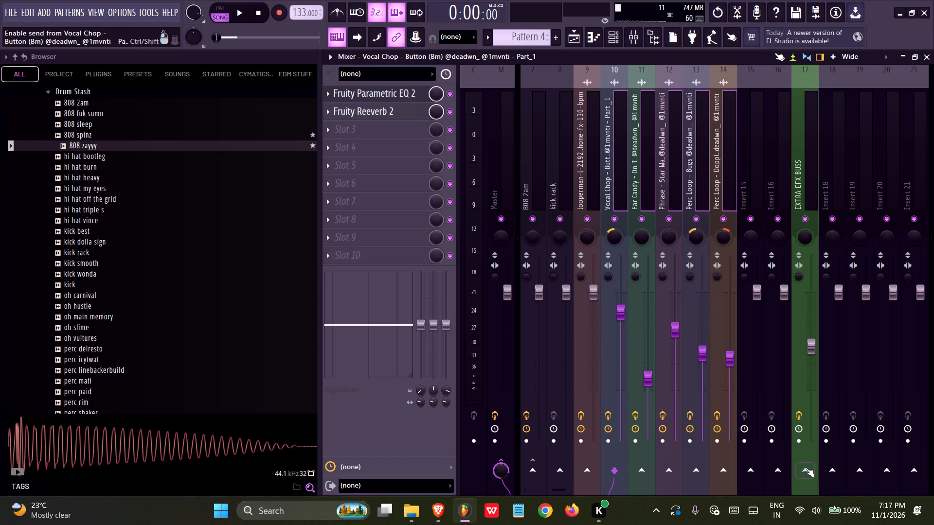
pyautogui.rightClick(806, 472)
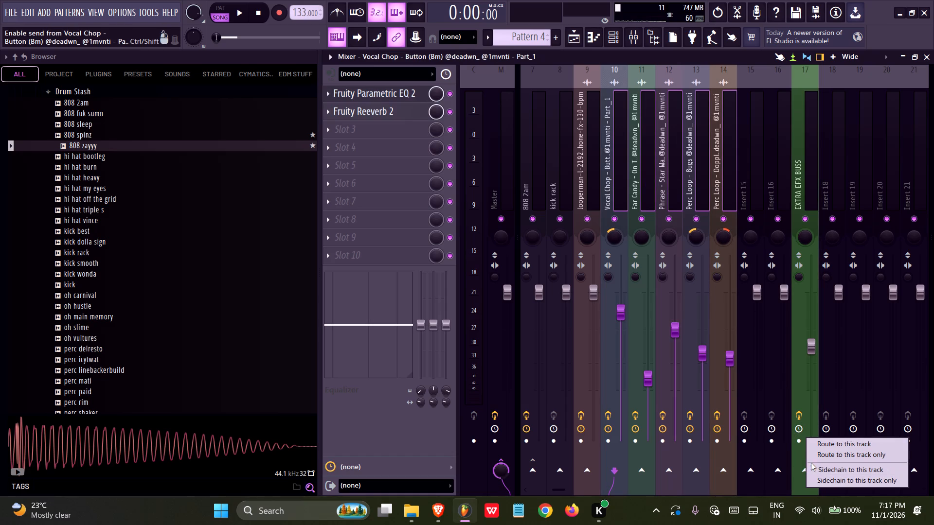
pyautogui.click(812, 458)
# Play the song and check the EQ curve and volume on the EXTRA EFX BUSS track.
pyautogui.click(801, 157)
pyautogui.press('space')
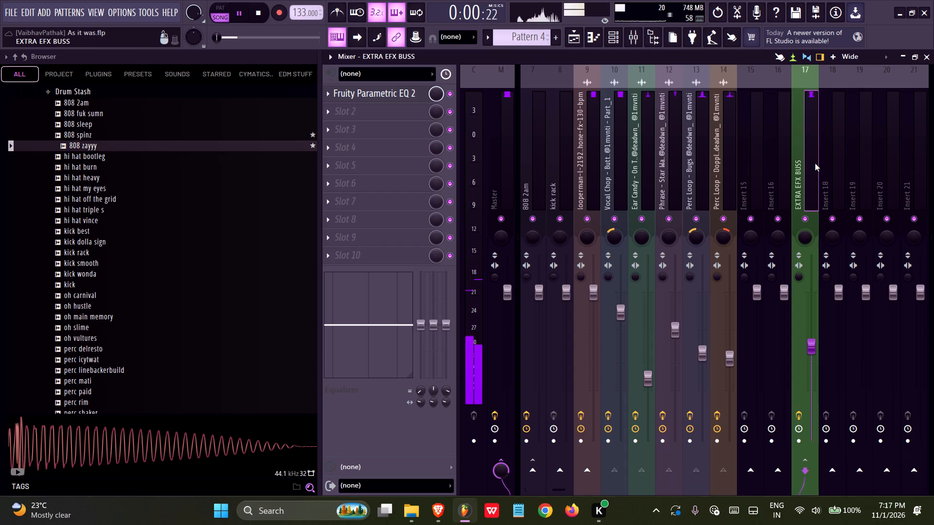
pyautogui.click(389, 88)
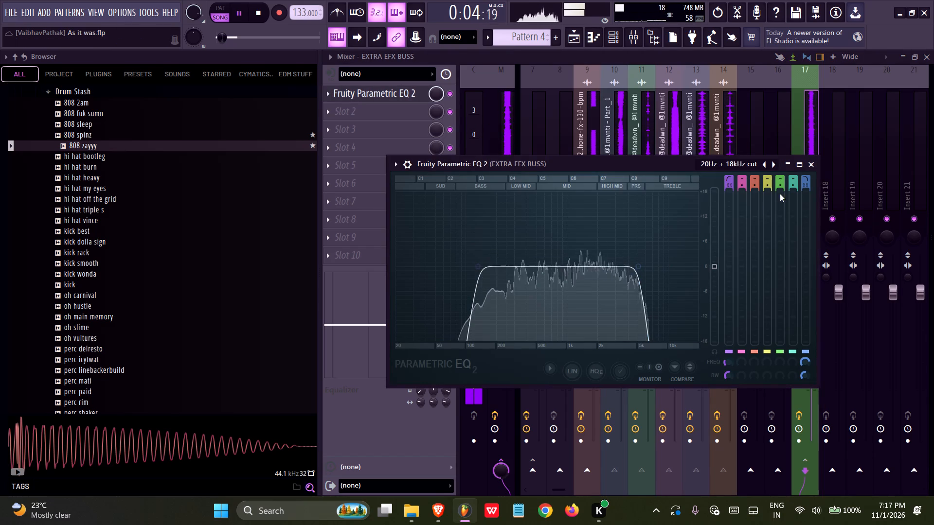
pyautogui.click(812, 164)
pyautogui.click(815, 344)
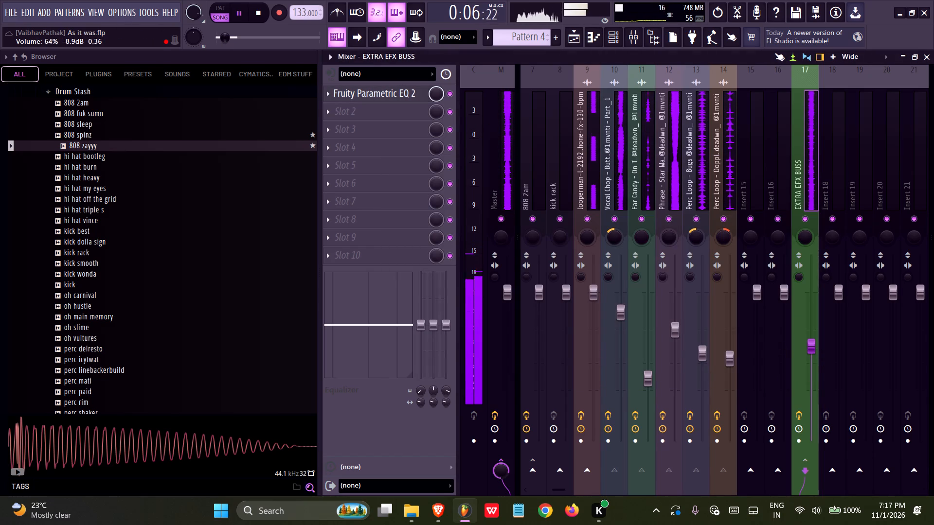
# Lower the volume of mixer track 9, the looperman phone-fx loop, while the song plays.
pyautogui.click(592, 149)
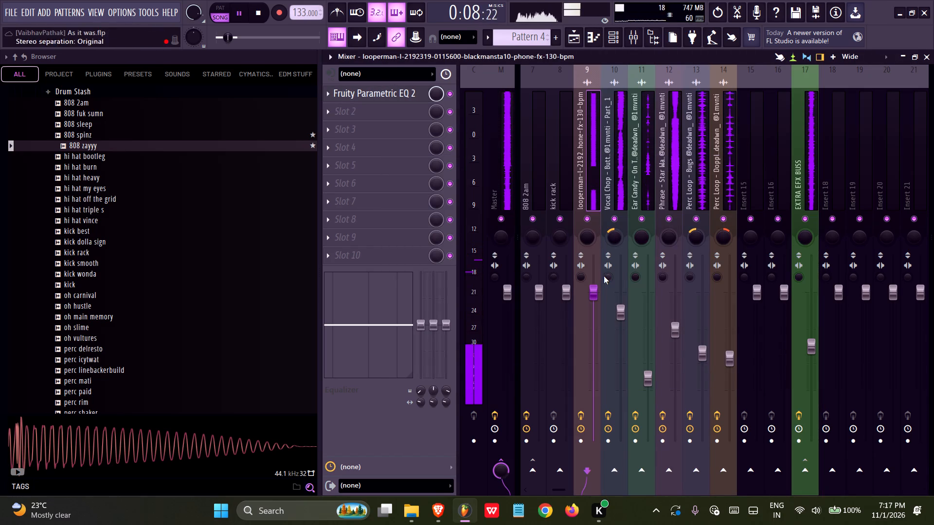
pyautogui.moveTo(593, 286); pyautogui.dragTo(578, 373)
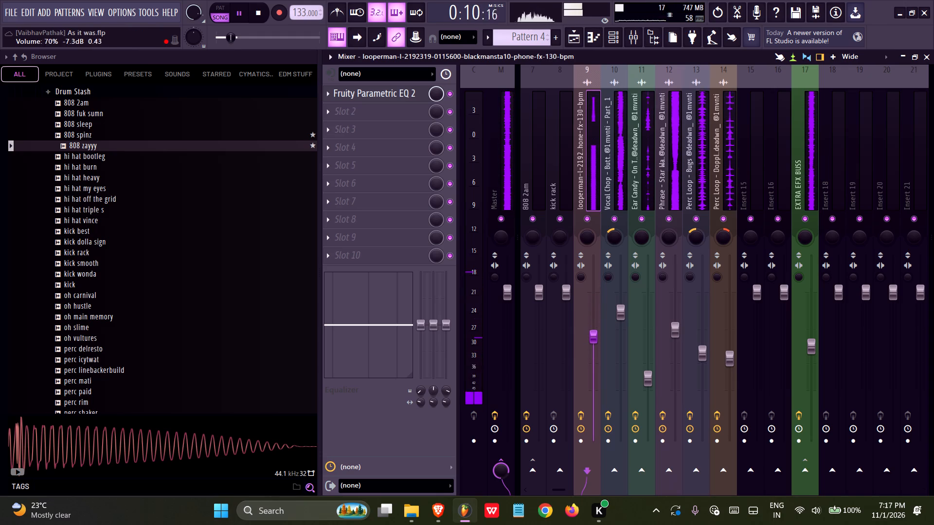
pyautogui.moveTo(578, 373); pyautogui.dragTo(579, 339)
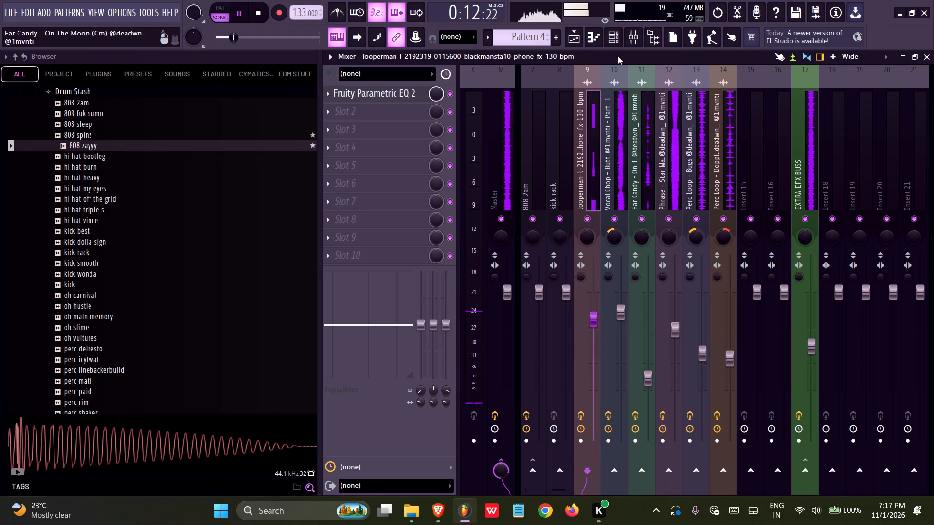
# Stop playback and clear the time and clip selection in the playlist.
pyautogui.click(576, 38)
pyautogui.keyDown('ctrl'); pyautogui.scroll(-20, 599, 212); pyautogui.keyUp('ctrl')
pyautogui.keyDown('ctrl'); pyautogui.scroll(-9, 599, 212); pyautogui.keyUp('ctrl')
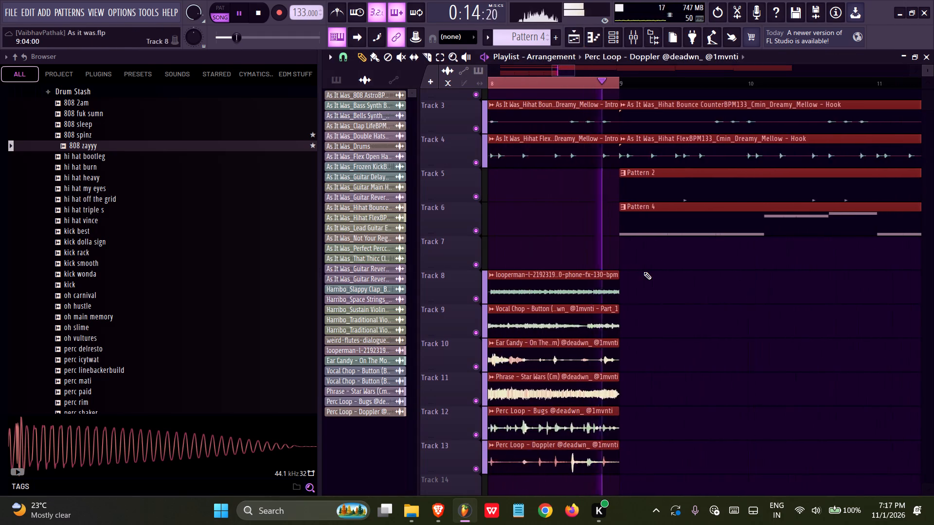
pyautogui.keyDown('ctrl'); pyautogui.scroll(-20, 644, 272); pyautogui.keyUp('ctrl')
pyautogui.keyDown('ctrl'); pyautogui.scroll(-8, 644, 272); pyautogui.keyUp('ctrl')
pyautogui.hotkey('ctrl', 'a')
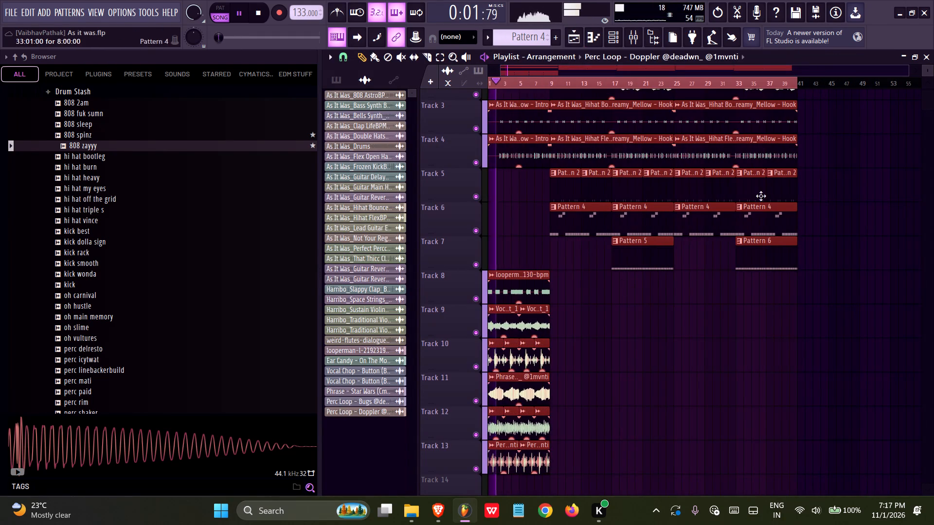
pyautogui.press('space')
pyautogui.moveTo(782, 81); pyautogui.dragTo(359, 98, button='right')
pyautogui.rightClick(516, 187)
pyautogui.scroll(3, 508, 230)
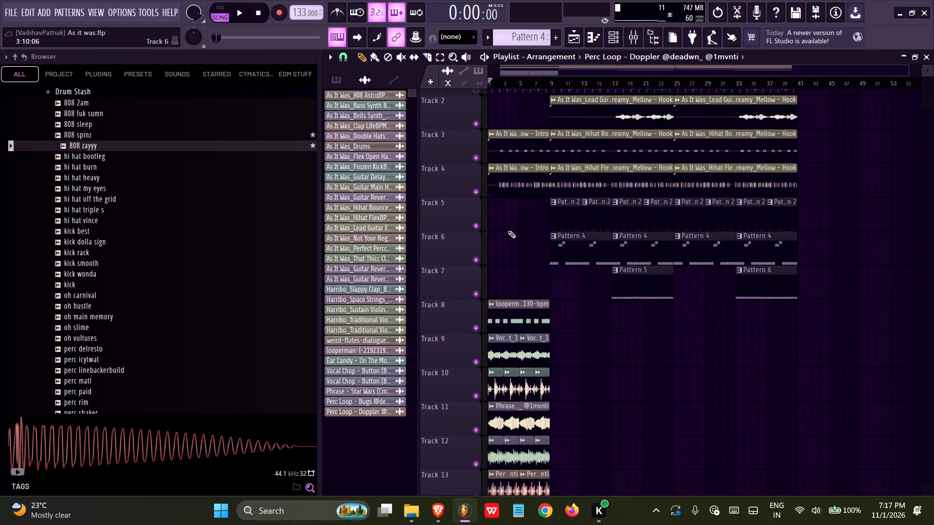
# Unmute Track 1 in the playlist and play the song from the start.
pyautogui.press('space')
pyautogui.scroll(4, 507, 258)
pyautogui.press('space')
pyautogui.click(475, 113)
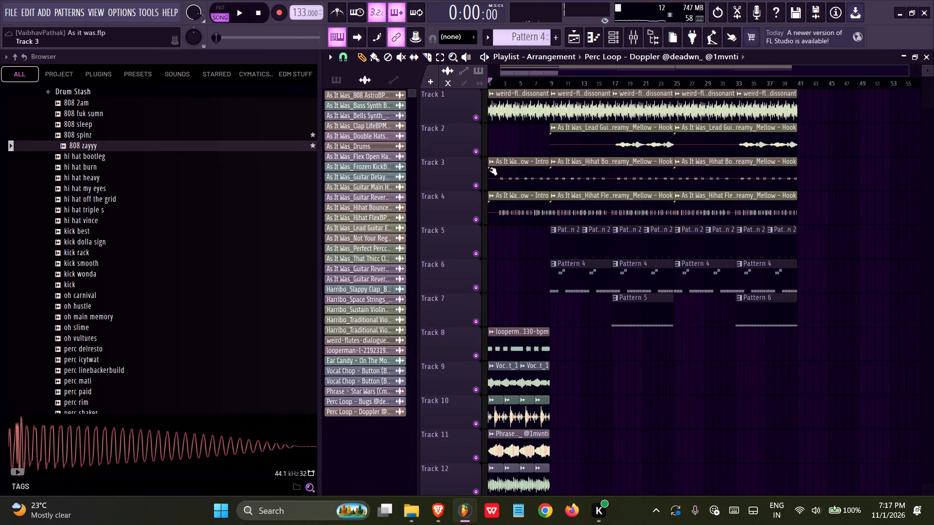
pyautogui.press('space')
# Collapse the Drum Stash folder and hide the browser.
pyautogui.scroll(3, 151, 278)
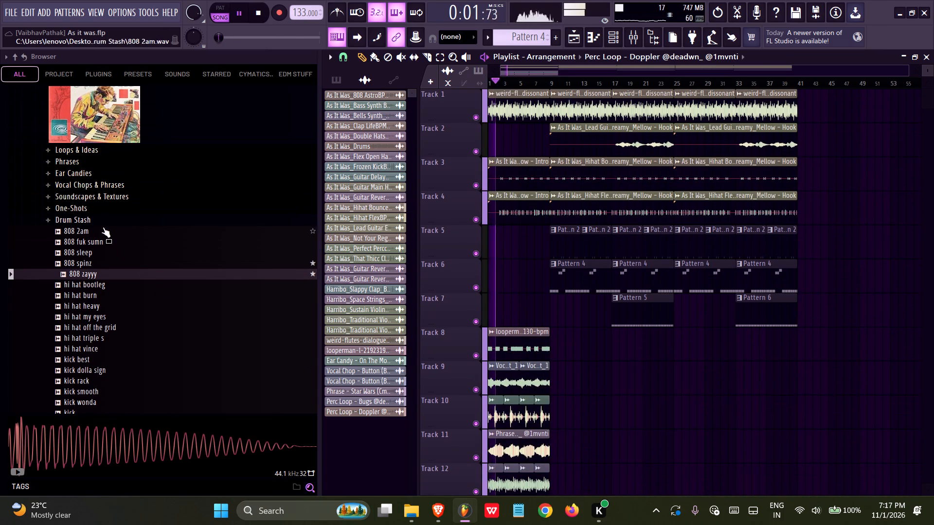
pyautogui.click(97, 220)
pyautogui.click(645, 35)
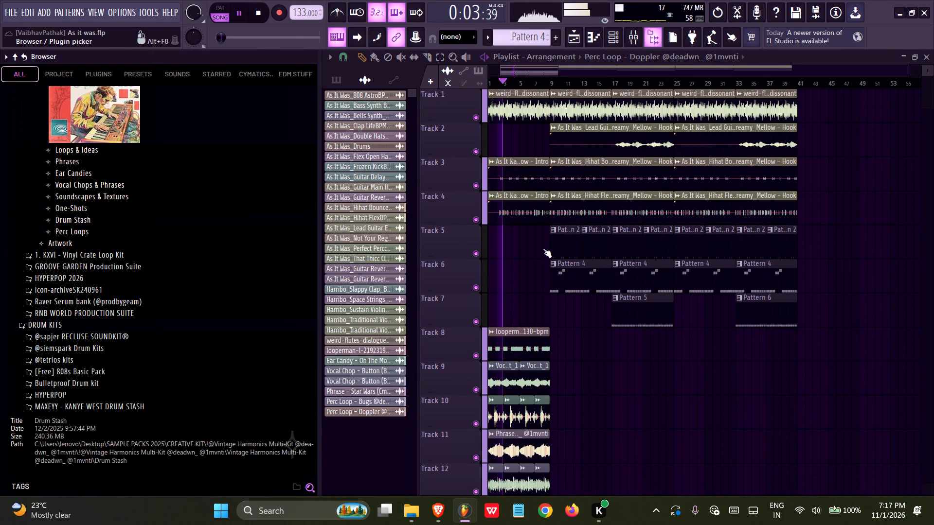
# Duplicate the Phrase - Star Wars clip on Track 11 four times to fill bars 9 to 41, and save the project.
pyautogui.scroll(-3, 535, 258)
pyautogui.keyDown('ctrl'); pyautogui.scroll(4, 300, 341); pyautogui.keyUp('ctrl')
pyautogui.moveTo(376, 331); pyautogui.dragTo(549, 326, button='middle')
pyautogui.scroll(1, 512, 331)
pyautogui.keyDown('ctrl'); pyautogui.moveTo(375, 343); pyautogui.dragTo(299, 352); pyautogui.keyUp('ctrl')
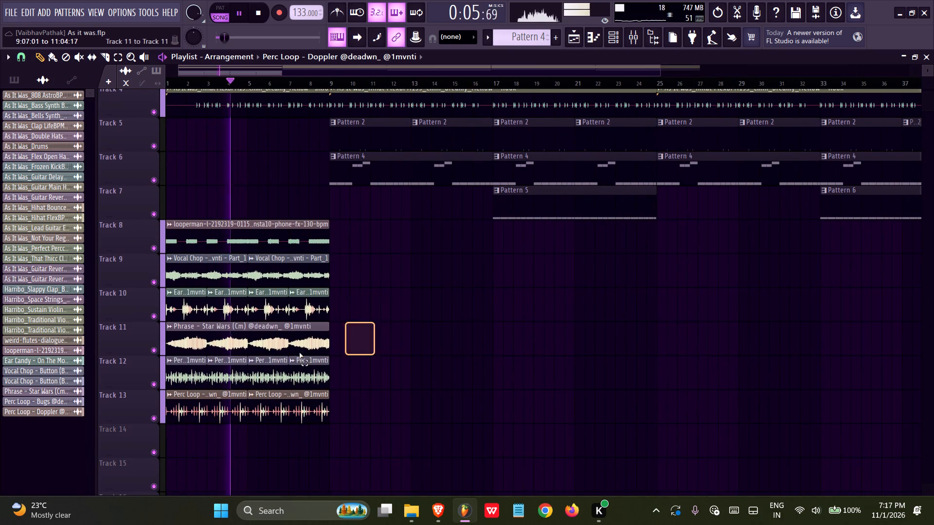
pyautogui.keyDown('ctrl'); pyautogui.moveTo(299, 352); pyautogui.dragTo(250, 350); pyautogui.keyUp('ctrl')
pyautogui.hotkey('ctrl', 'b')
pyautogui.keyDown('ctrl'); pyautogui.scroll(-3, 427, 287); pyautogui.keyUp('ctrl')
pyautogui.hotkey('ctrl', 'b')
pyautogui.hotkey('ctrl', 'b')
pyautogui.keyDown('ctrl'); pyautogui.scroll(-3, 427, 287); pyautogui.keyUp('ctrl')
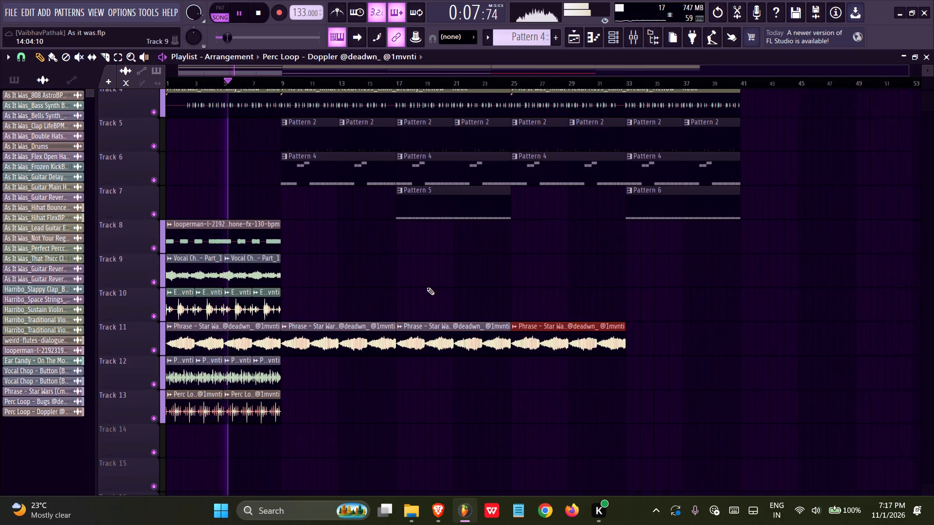
pyautogui.keyDown('ctrl'); pyautogui.scroll(-1, 427, 287); pyautogui.keyUp('ctrl')
pyautogui.hotkey('ctrl', 'b')
pyautogui.hotkey('ctrl', 's')
# Lower the EXTRA EFX BUSS mixer track's volume to just above 46% during playback.
pyautogui.scroll(5, 427, 287)
pyautogui.keyDown('ctrl'); pyautogui.scroll(5, 285, 331); pyautogui.keyUp('ctrl')
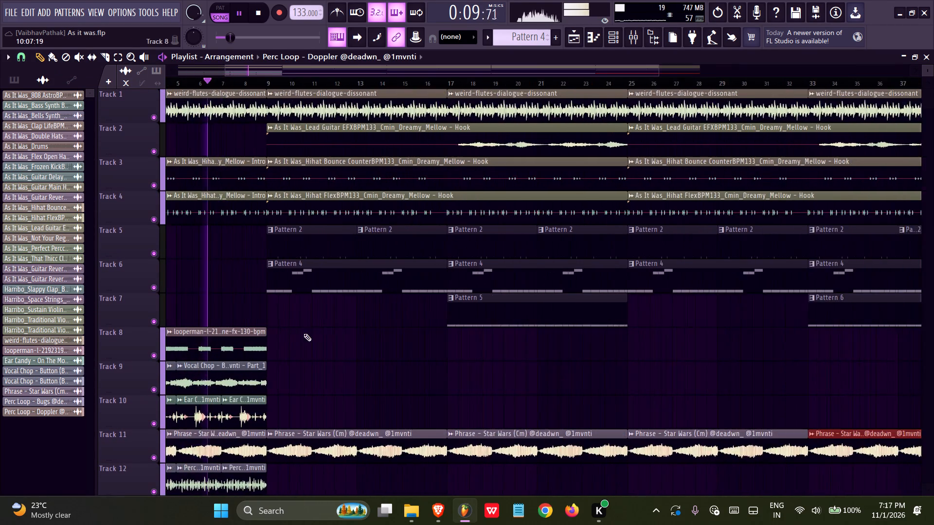
pyautogui.moveTo(321, 331); pyautogui.dragTo(459, 232, button='middle')
pyautogui.click(627, 39)
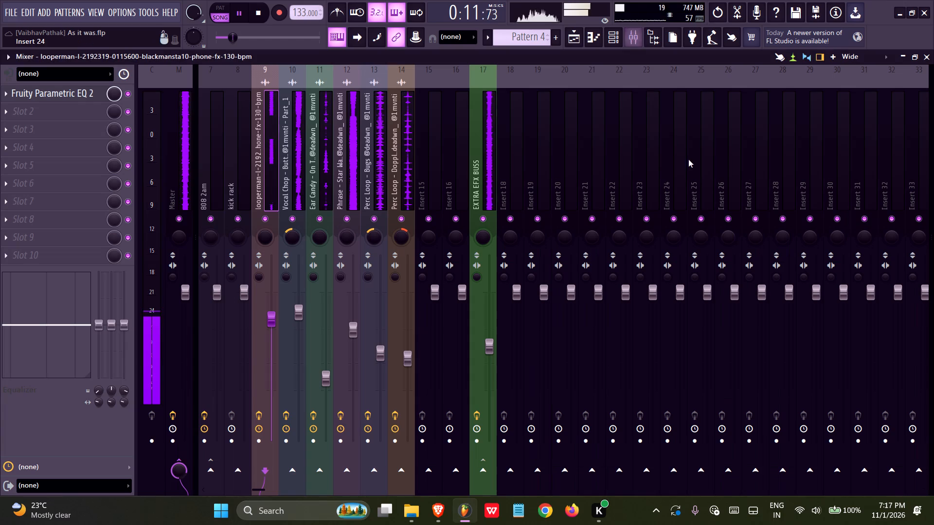
pyautogui.moveTo(487, 337); pyautogui.dragTo(479, 403)
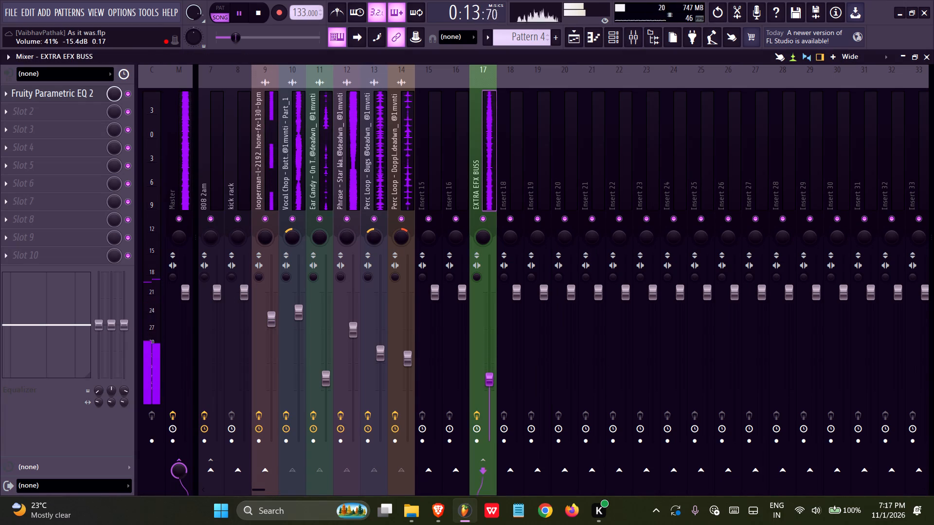
pyautogui.moveTo(479, 403); pyautogui.dragTo(479, 389)
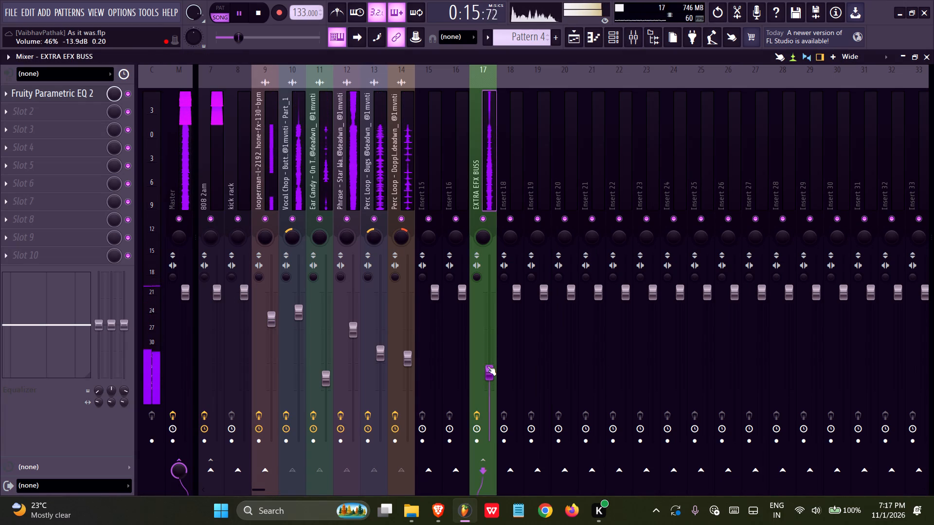
pyautogui.moveTo(487, 366); pyautogui.dragTo(490, 358)
# Return to the playlist and save the project.
pyautogui.click(572, 35)
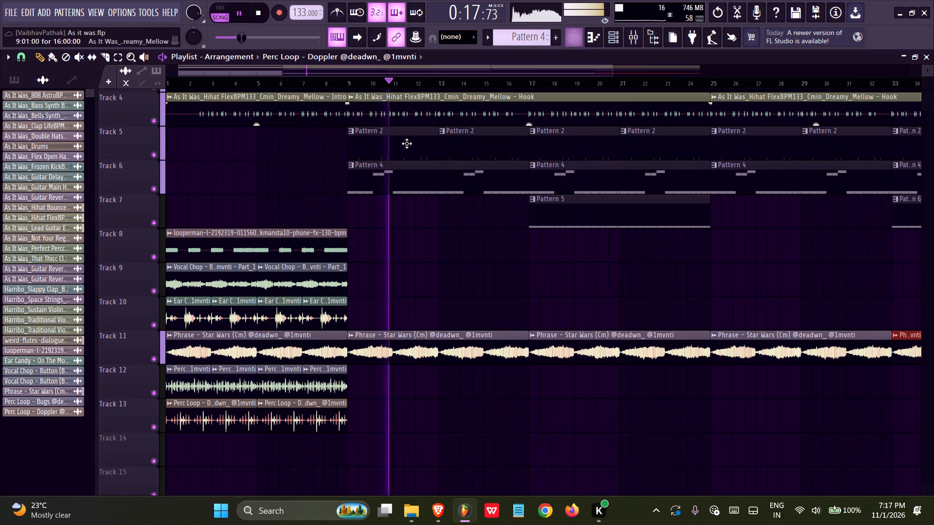
pyautogui.scroll(5, 238, 214)
pyautogui.hotkey('ctrl', 's')
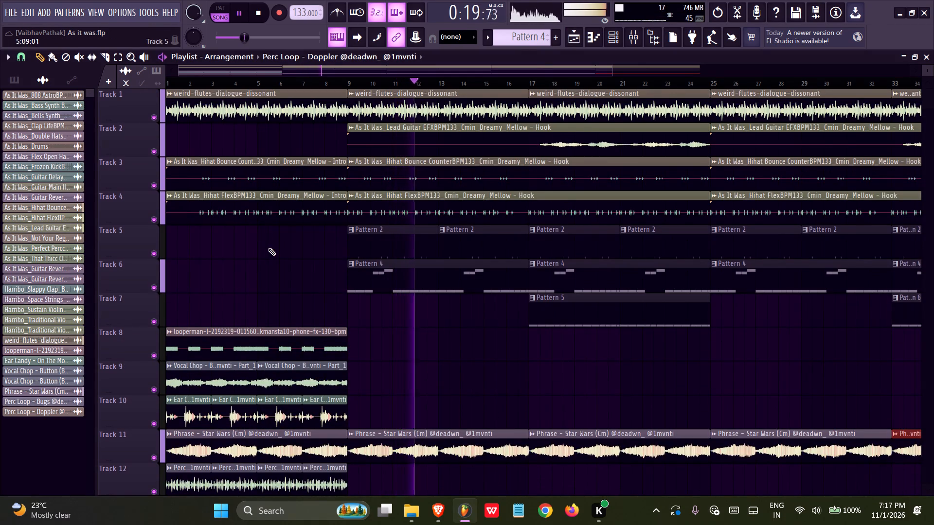
# Delete the first weird-flutes-dialogue-dissonant clip at bar 1 of Track 1 and play the song from the beginning.
pyautogui.rightClick(268, 248)
pyautogui.scroll(-3, 268, 247)
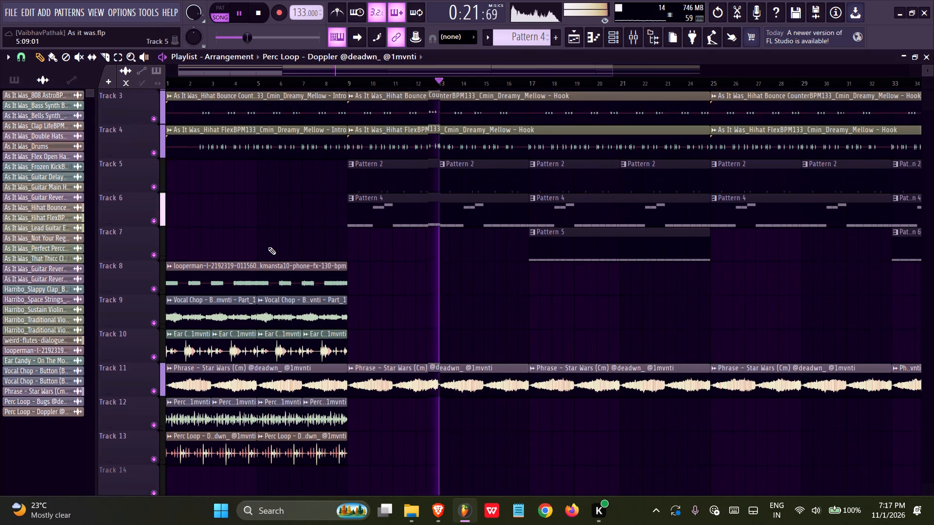
pyautogui.scroll(4, 268, 244)
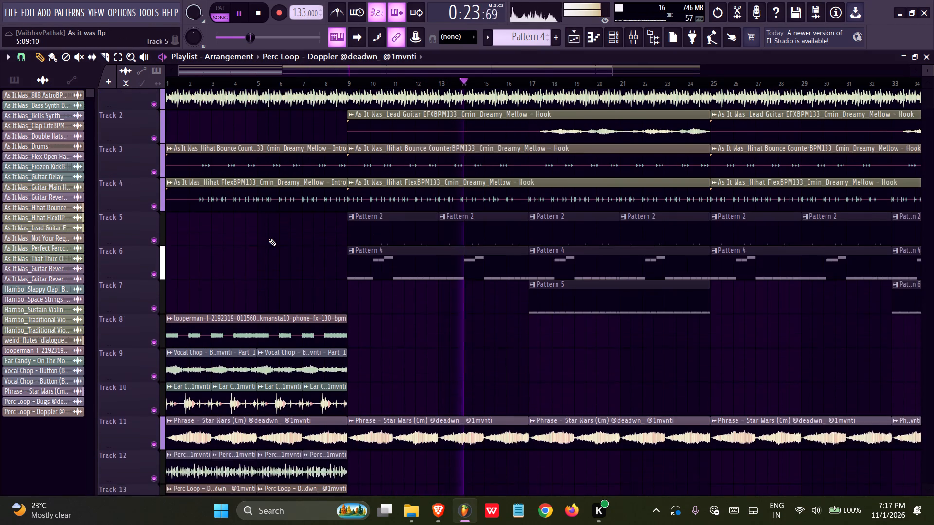
pyautogui.scroll(3, 269, 238)
pyautogui.press('space')
pyautogui.rightClick(239, 105)
pyautogui.moveTo(189, 84); pyautogui.dragTo(75, 98)
pyautogui.press('space')
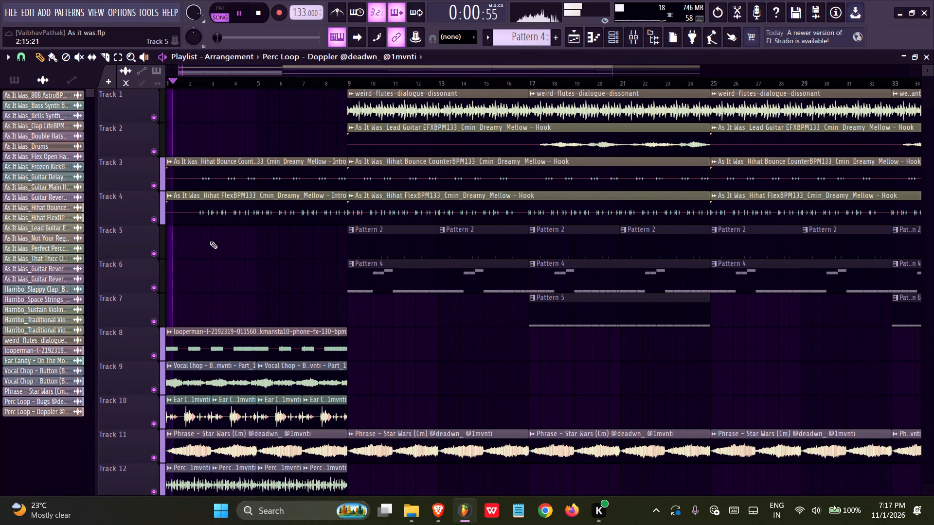
# Raise the EXTRA EFX BUSS mixer track's volume, return to the playlist and stop playback.
pyautogui.click(624, 35)
pyautogui.click(628, 37)
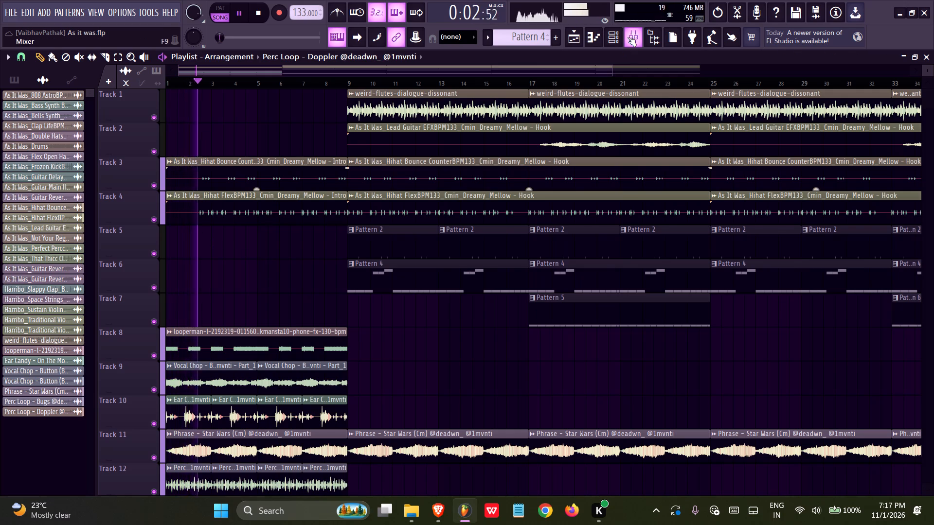
pyautogui.moveTo(486, 363); pyautogui.dragTo(497, 301)
pyautogui.click(570, 45)
pyautogui.press('space')
# Place the weird-flutes-dialogue-dissonant clip from bar 9 at the start of Track 1 and play the song.
pyautogui.click(401, 110)
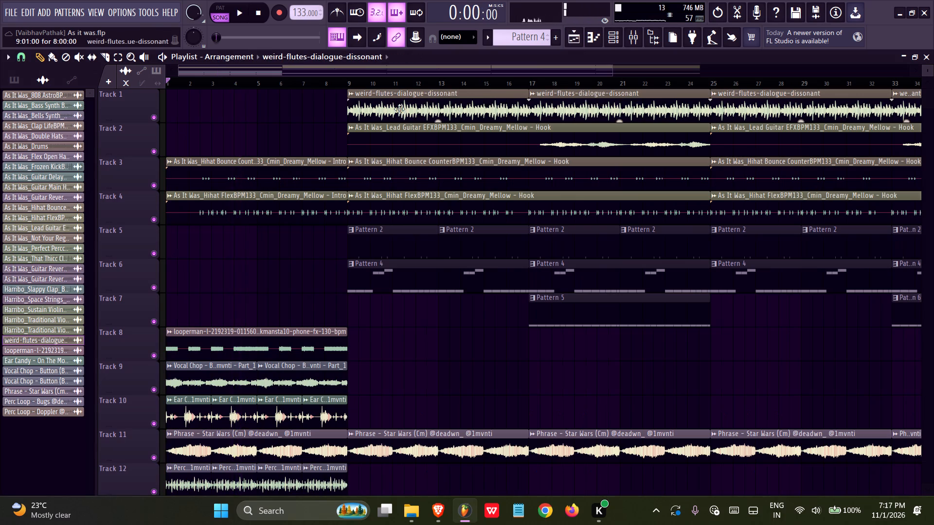
pyautogui.keyDown('shift'); pyautogui.moveTo(399, 109); pyautogui.dragTo(0, 105); pyautogui.keyUp('shift')
pyautogui.press('space')
pyautogui.scroll(-3, 217, 263)
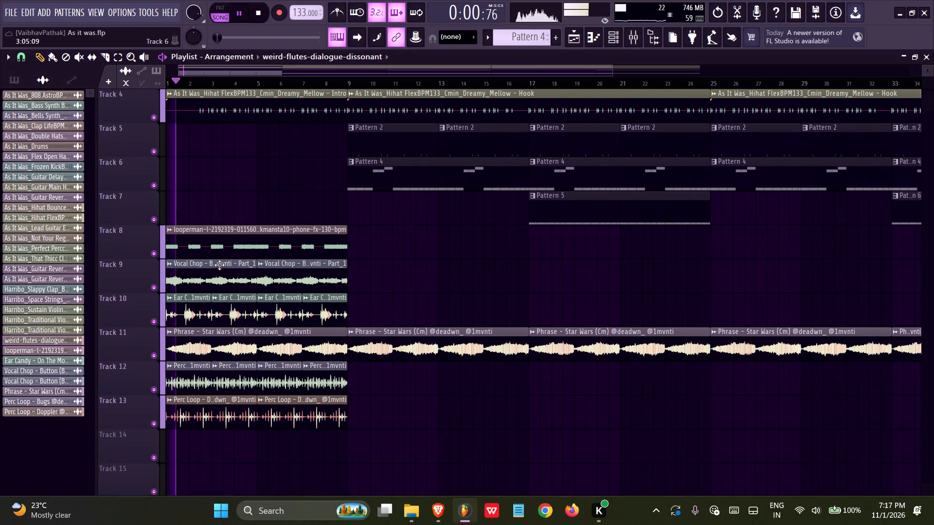
# Save the project, check the mixer levels, and return to the playlist.
pyautogui.hotkey('ctrl', 's')
pyautogui.click(627, 38)
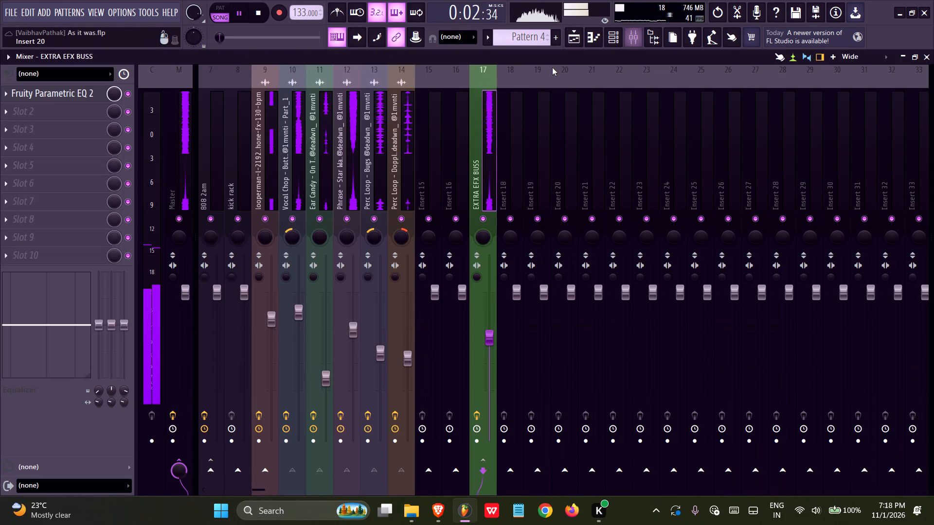
pyautogui.click(568, 31)
pyautogui.scroll(4, 278, 245)
pyautogui.hotkey('ctrl', 's')
pyautogui.keyDown('ctrl'); pyautogui.scroll(4, 272, 250); pyautogui.keyUp('ctrl')
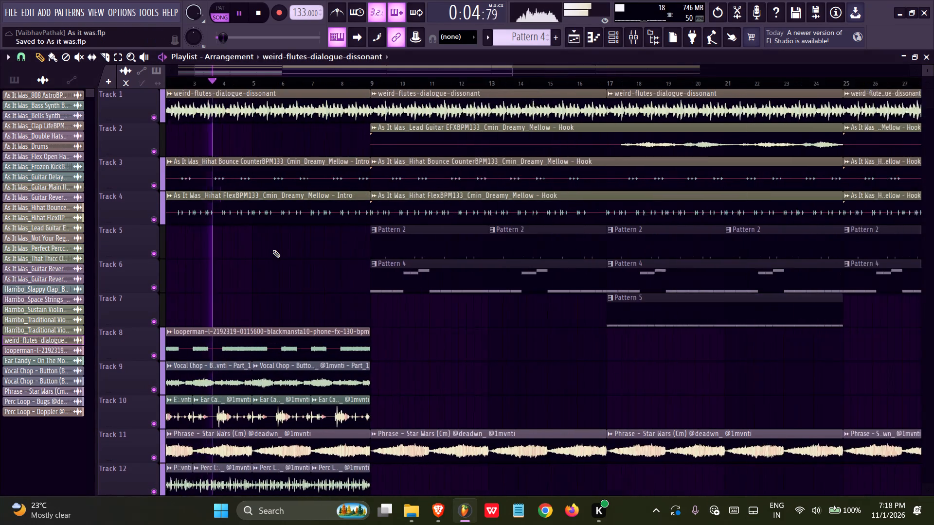
# Stop playback, delete the Phrase - Star Wars clip spanning bars 1 to 9 on Track 11, and restart the song.
pyautogui.keyDown('ctrl'); pyautogui.scroll(-4, 272, 250); pyautogui.keyUp('ctrl')
pyautogui.scroll(-5, 292, 250)
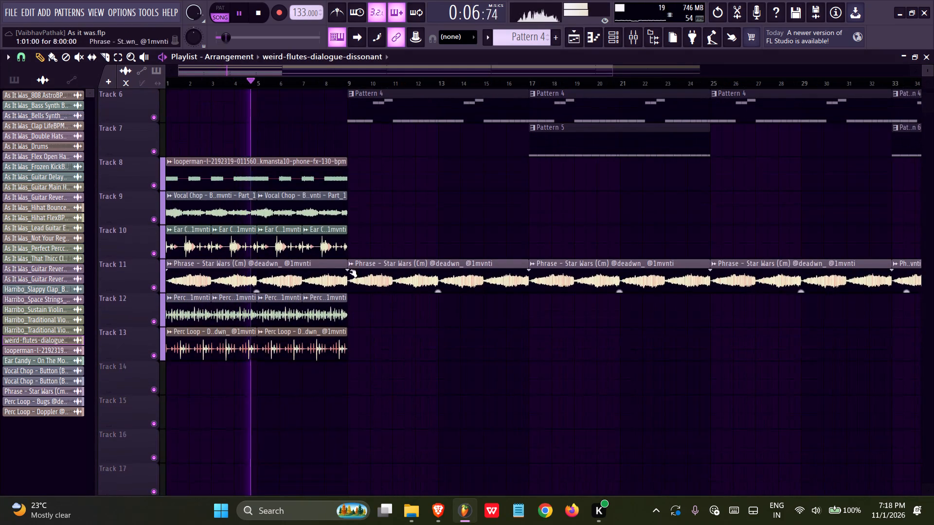
pyautogui.press('space')
pyautogui.keyDown('ctrl'); pyautogui.scroll(4, 343, 232); pyautogui.keyUp('ctrl')
pyautogui.moveTo(392, 215); pyautogui.dragTo(510, 210, button='middle')
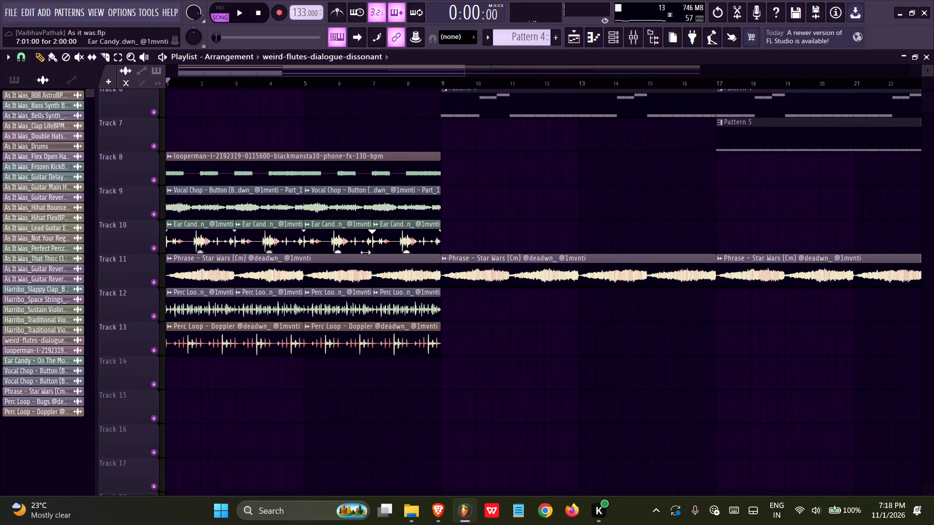
pyautogui.rightClick(368, 275)
pyautogui.press('space')
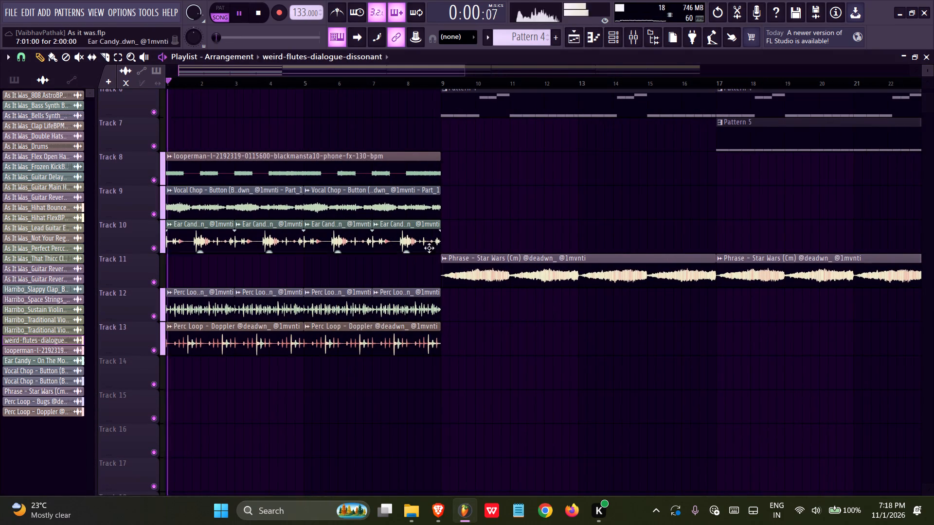
# Delete both Vocal Chop - Button clips from Track 9.
pyautogui.rightClick(337, 206)
pyautogui.moveTo(270, 207); pyautogui.dragTo(242, 208, button='right')
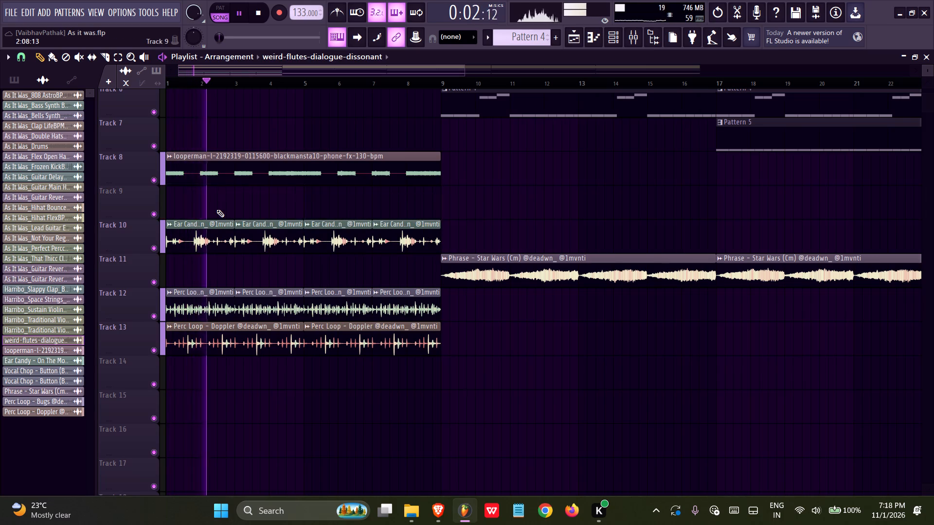
# Listen to the song from the intro into the hook while checking the layers on all tracks.
pyautogui.scroll(4, 216, 210)
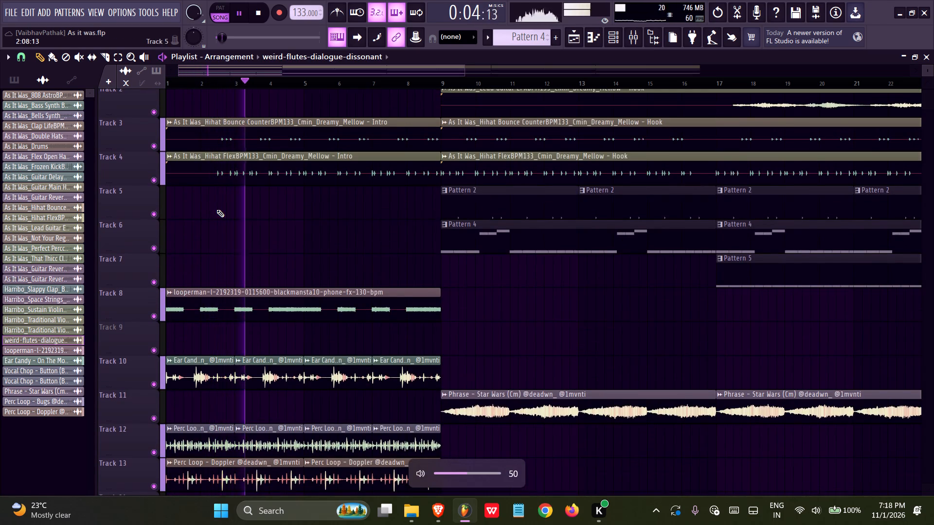
pyautogui.scroll(-4, 307, 222)
pyautogui.keyDown('ctrl'); pyautogui.scroll(-3, 347, 340); pyautogui.keyUp('ctrl')
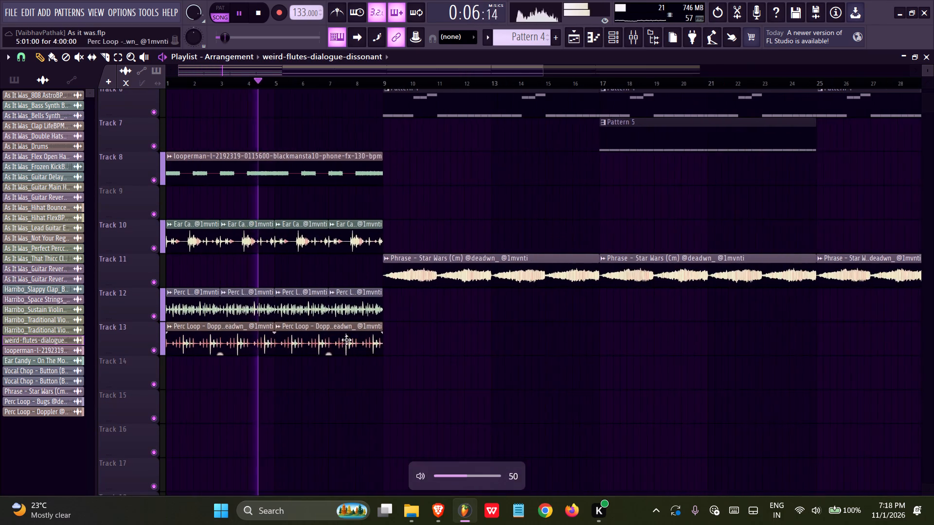
pyautogui.scroll(9, 366, 327)
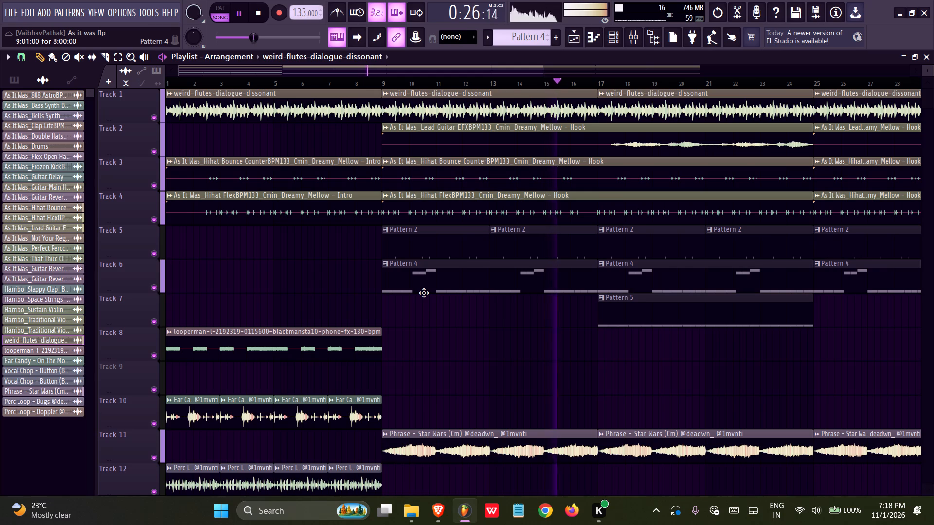
pyautogui.scroll(-4, 435, 334)
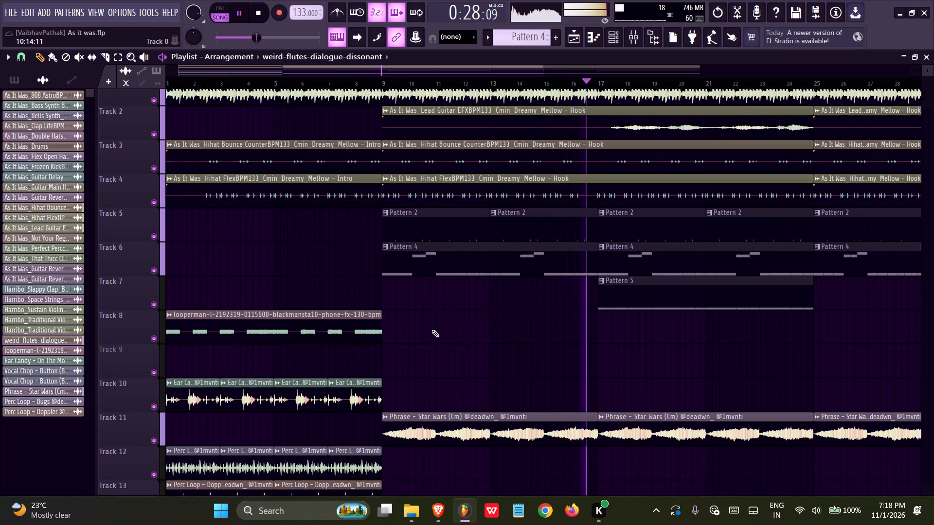
pyautogui.scroll(-2, 431, 330)
pyautogui.keyDown('ctrl'); pyautogui.scroll(-10, 434, 328); pyautogui.keyUp('ctrl')
# Duplicate the Pattern 5 clip at bar 17 of Track 7 to bar 25 and save the project.
pyautogui.hotkey('ctrl', 's')
pyautogui.scroll(6, 412, 326)
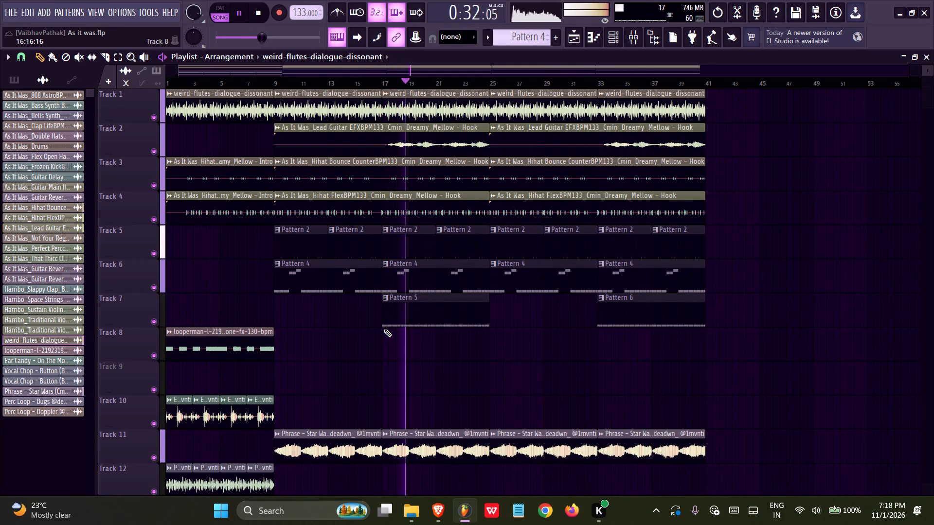
pyautogui.keyDown('ctrl'); pyautogui.click(458, 312); pyautogui.keyUp('ctrl')
pyautogui.hotkey('ctrl', 'b')
pyautogui.hotkey('ctrl', 's')
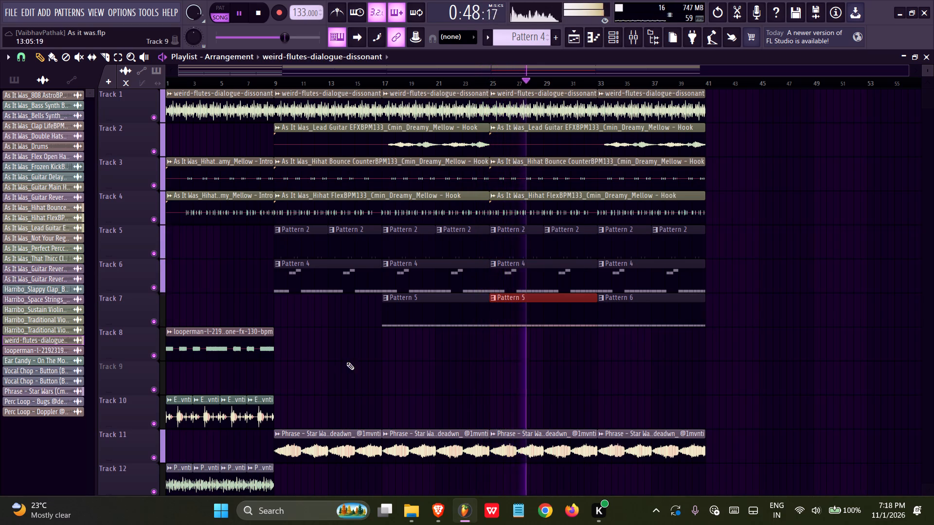
# Show the sample browser, collapse the inner Vintage Harmonics Multi-Kit folder, save the project and stop playback.
pyautogui.click(653, 39)
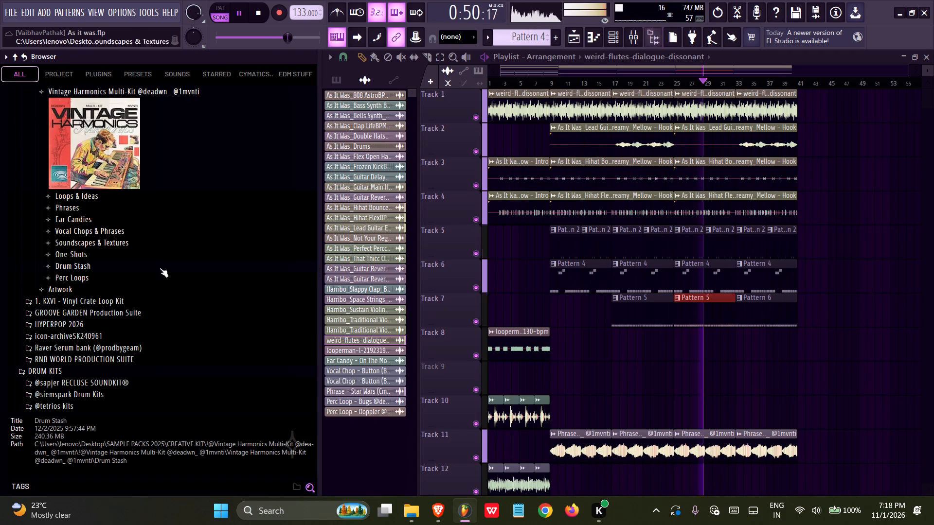
pyautogui.scroll(3, 18, 327)
pyautogui.scroll(-2, 24, 325)
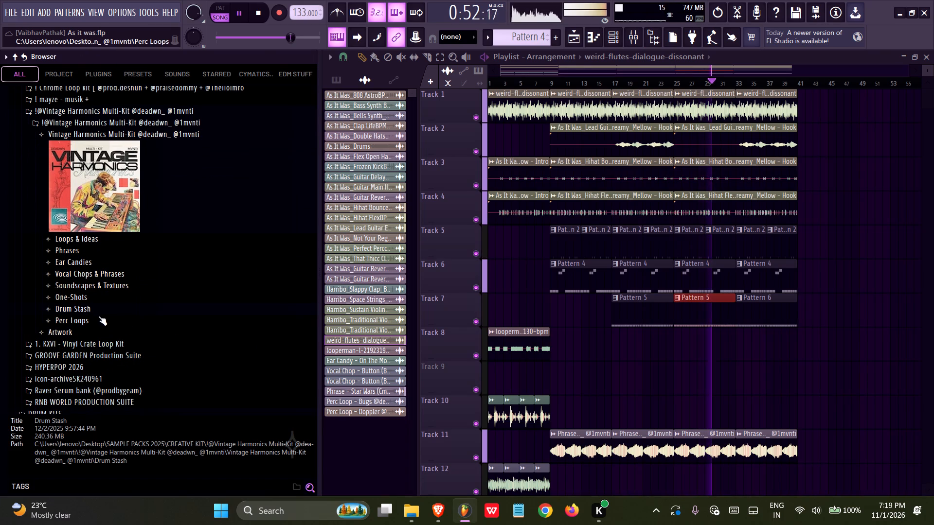
pyautogui.hotkey('ctrl', 's')
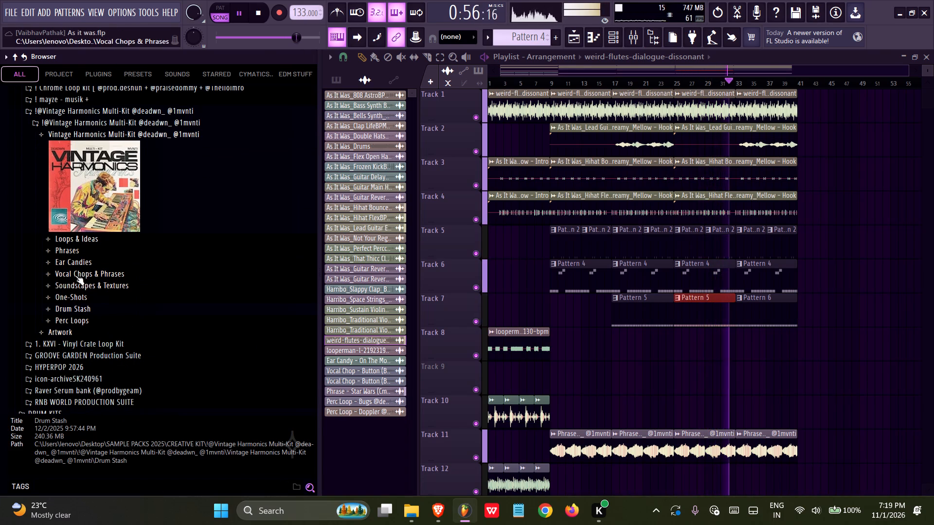
pyautogui.hotkey('ctrl', 's')
pyautogui.scroll(2, 85, 288)
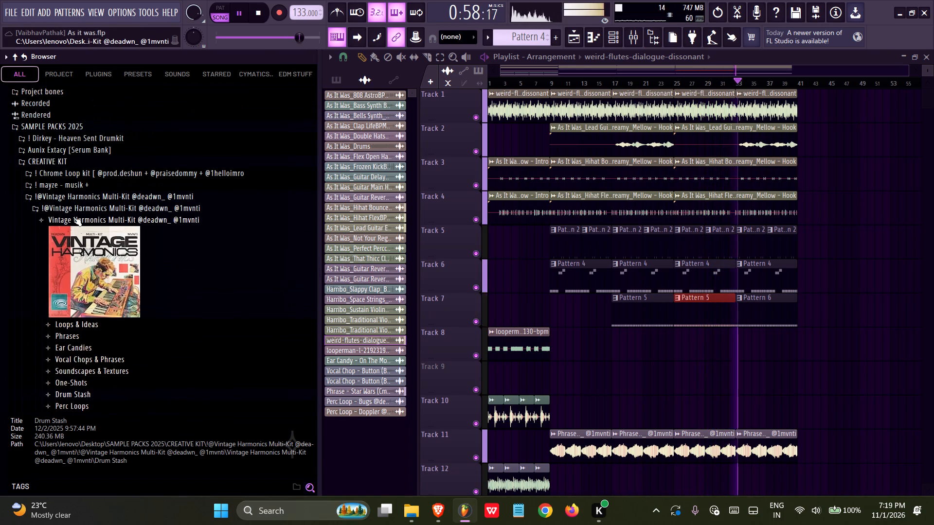
pyautogui.click(72, 206)
pyautogui.hotkey('ctrl', 's')
pyautogui.press('space')
# Collapse CREATIVE KIT and DRUM KITS, and open the XLNTSOUND Quest For Bass 2 pack in the EDM folder down to its sample categories.
pyautogui.scroll(-1, 83, 314)
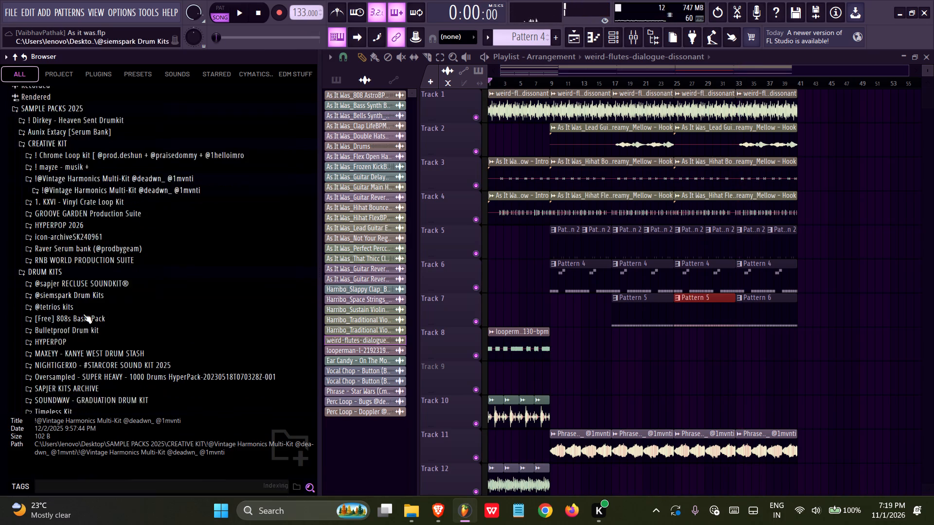
pyautogui.scroll(-1, 83, 314)
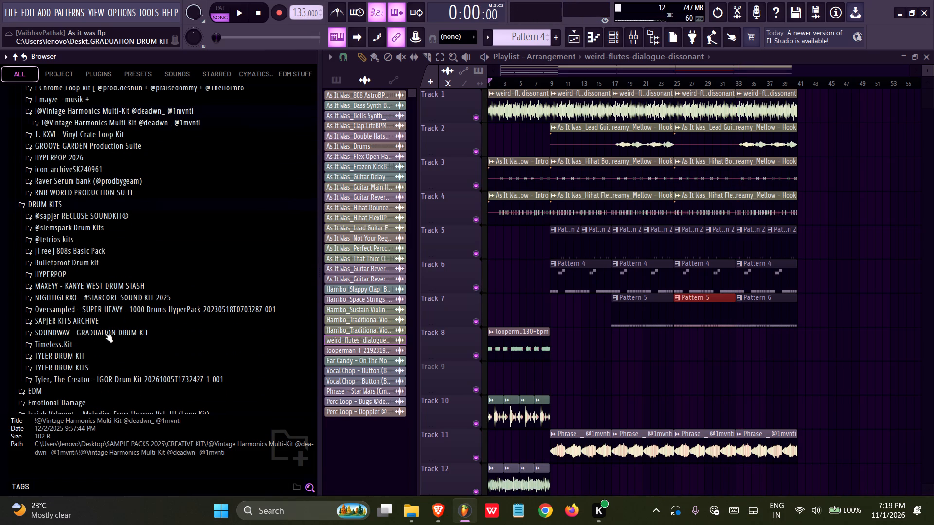
pyautogui.scroll(2, 66, 354)
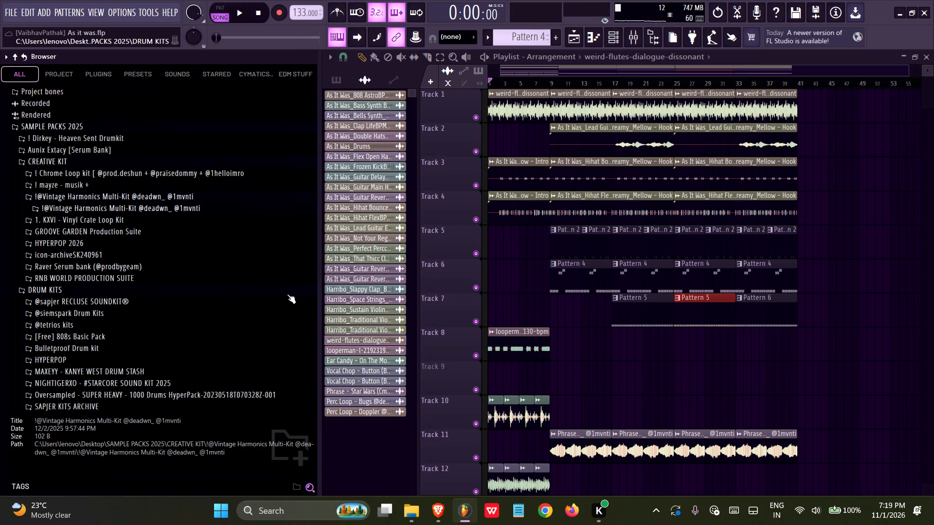
pyautogui.click(41, 162)
pyautogui.click(48, 175)
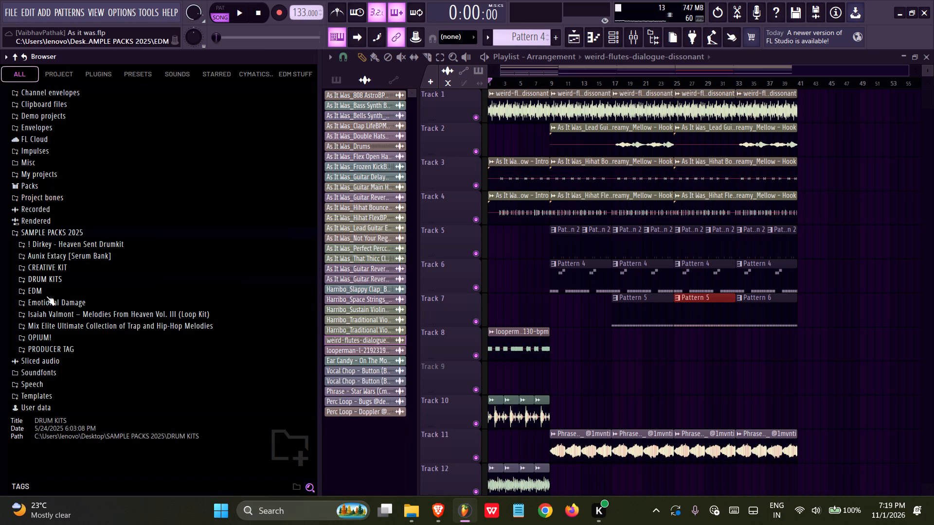
pyautogui.click(46, 296)
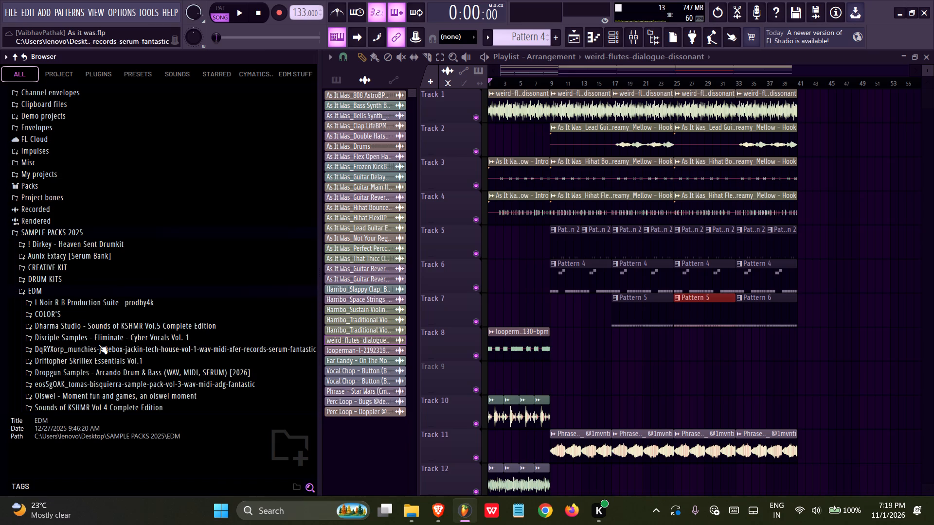
pyautogui.scroll(-2, 95, 370)
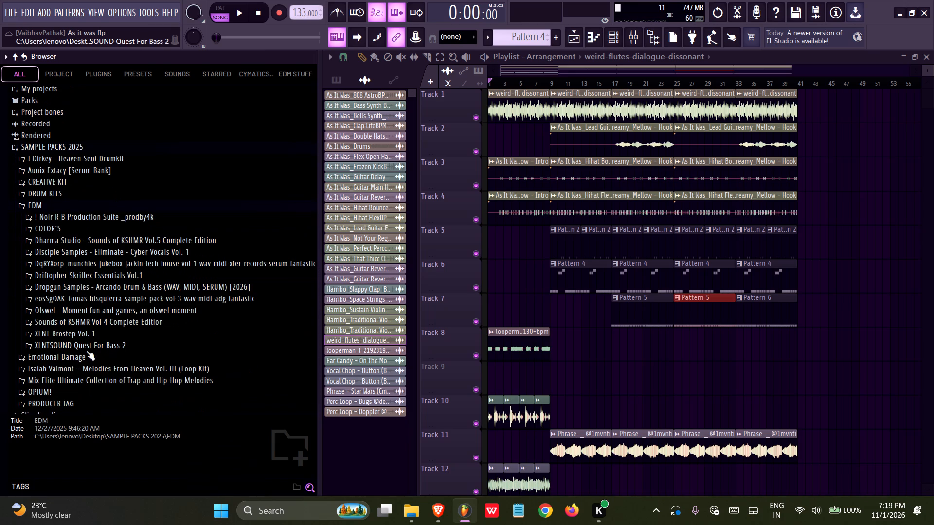
pyautogui.click(72, 347)
pyautogui.click(69, 356)
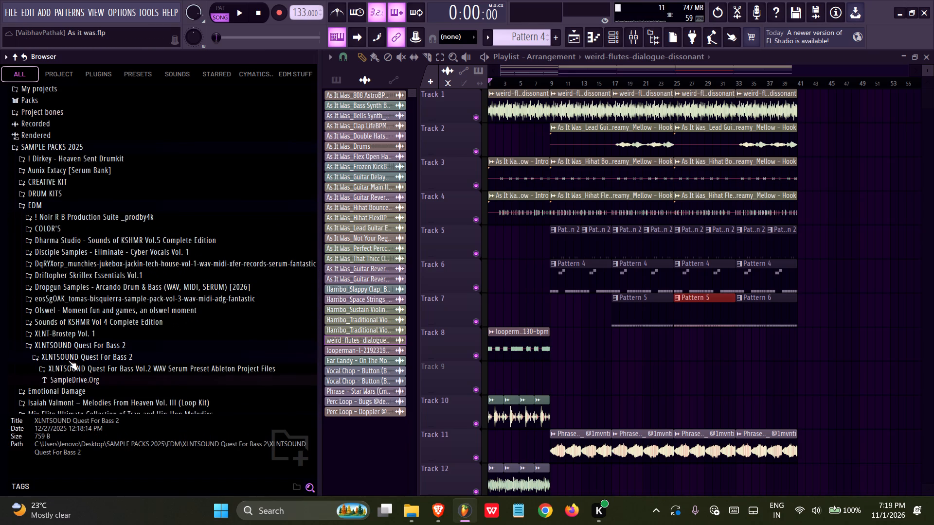
pyautogui.click(70, 367)
pyautogui.scroll(-1, 75, 359)
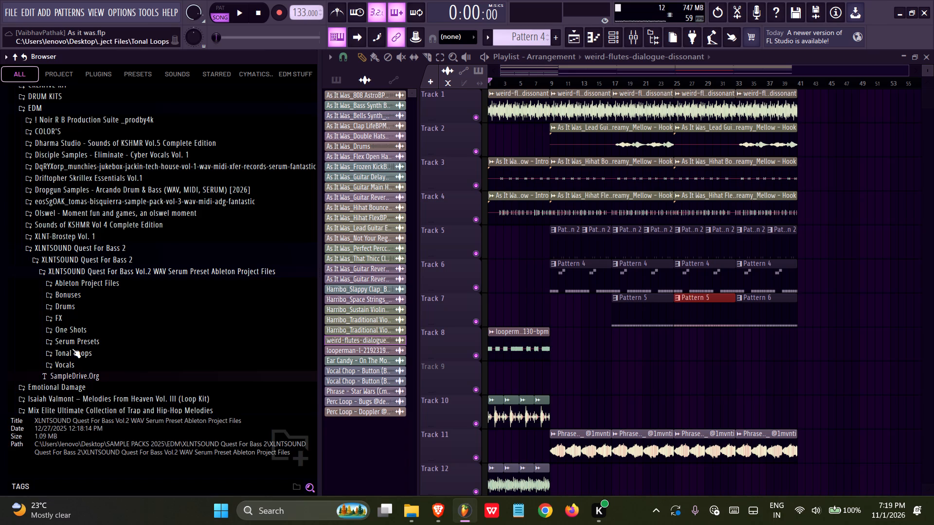
# Open Hihat Loops in the pack's Drums > Drum Loops folder and preview loops including Hihat Loop 06 - 140bpm.
pyautogui.click(72, 349)
pyautogui.click(78, 354)
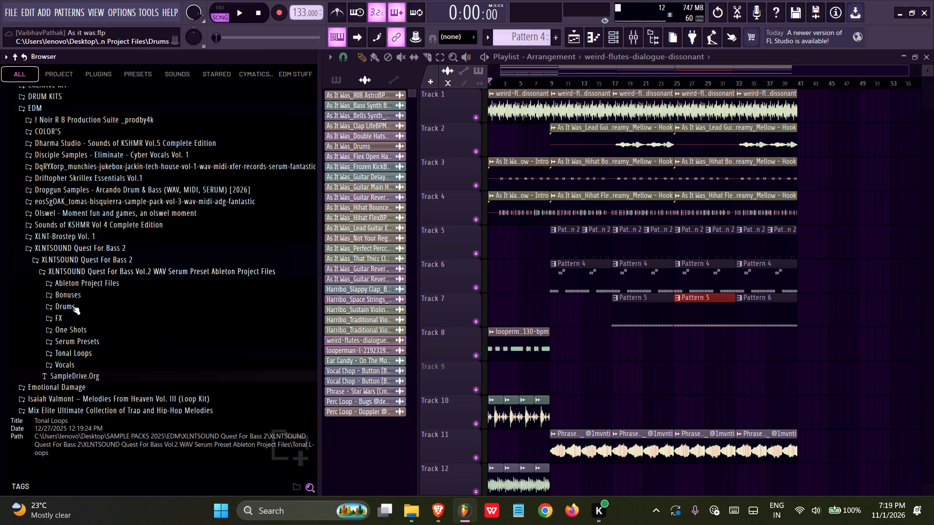
pyautogui.click(72, 305)
pyautogui.doubleClick(72, 305)
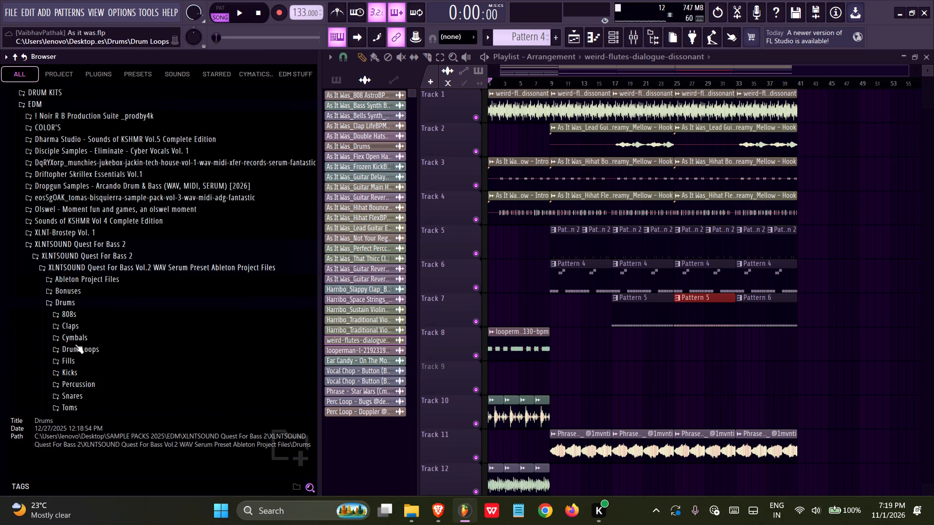
pyautogui.click(75, 349)
pyautogui.scroll(-2, 78, 340)
pyautogui.click(83, 289)
pyautogui.click(85, 295)
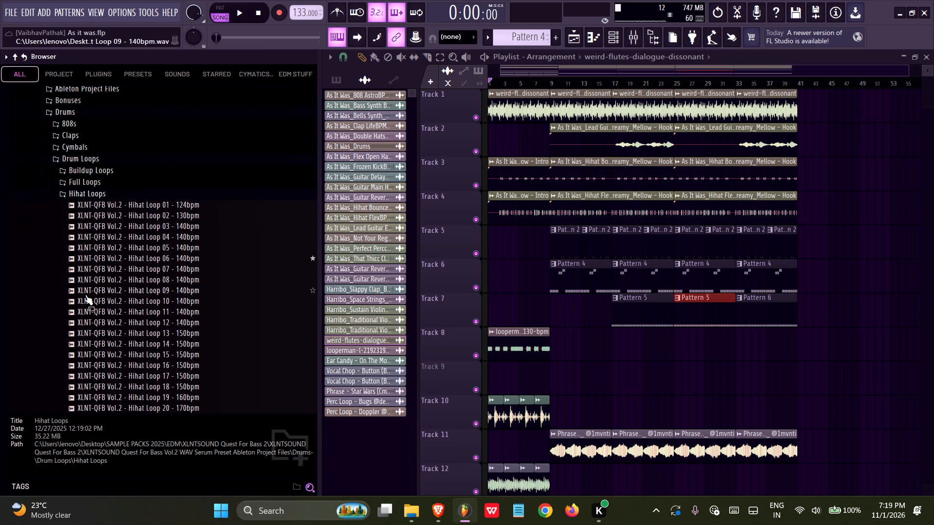
pyautogui.click(92, 278)
pyautogui.click(94, 260)
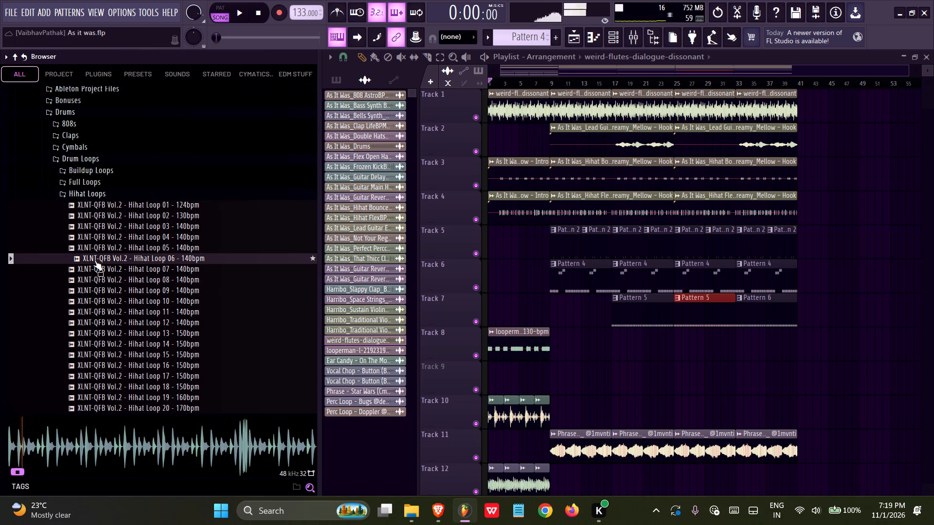
# Switch to the Full Loops folder and audition Drill Loop 06 and several Ethnic Loops, including 04, 10 and 11.
pyautogui.click(88, 193)
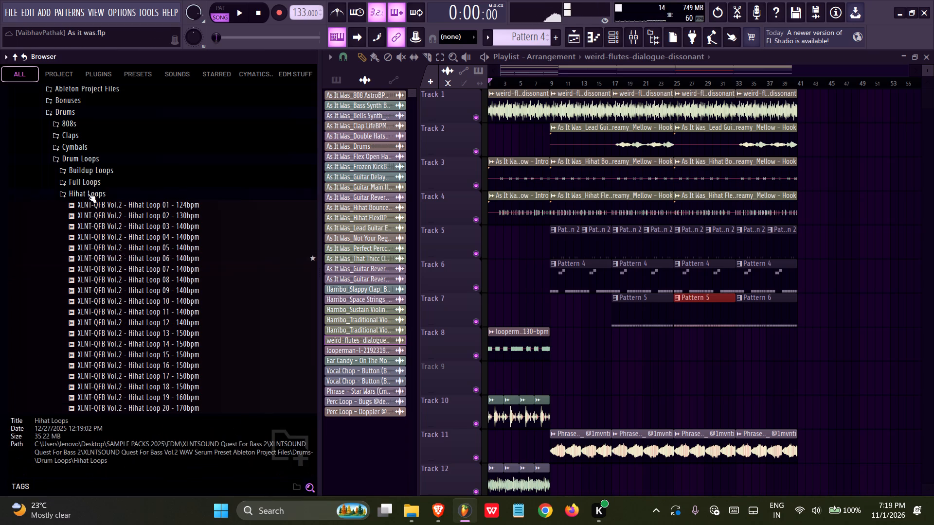
pyautogui.click(85, 182)
pyautogui.click(129, 287)
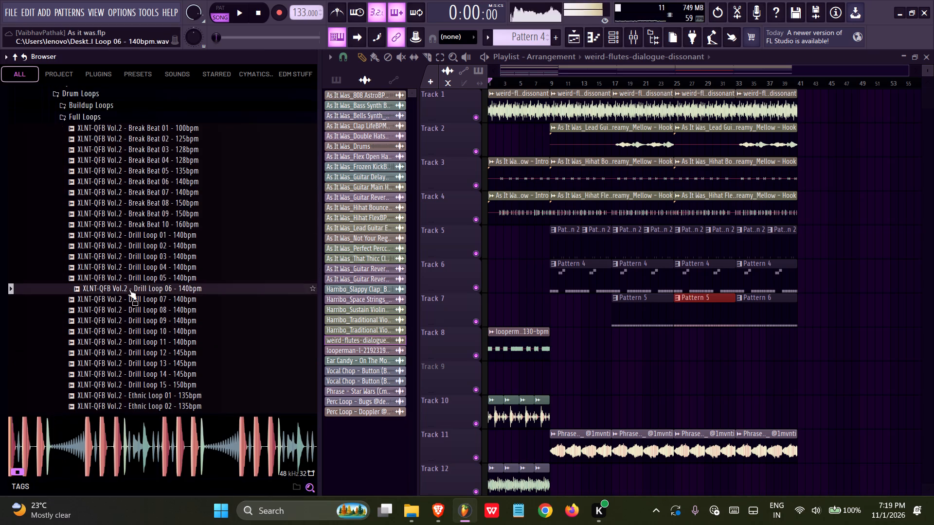
pyautogui.scroll(-2, 117, 320)
pyautogui.click(115, 338)
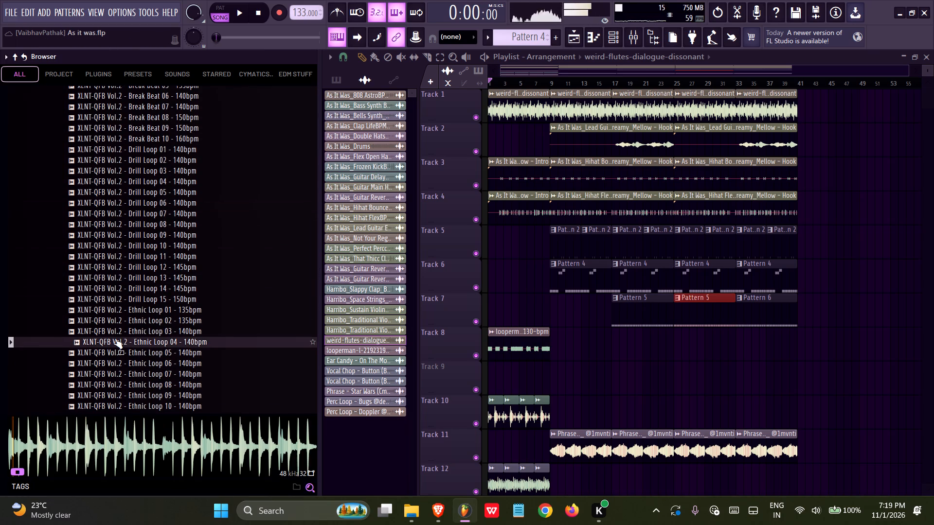
pyautogui.scroll(-2, 115, 338)
pyautogui.click(122, 315)
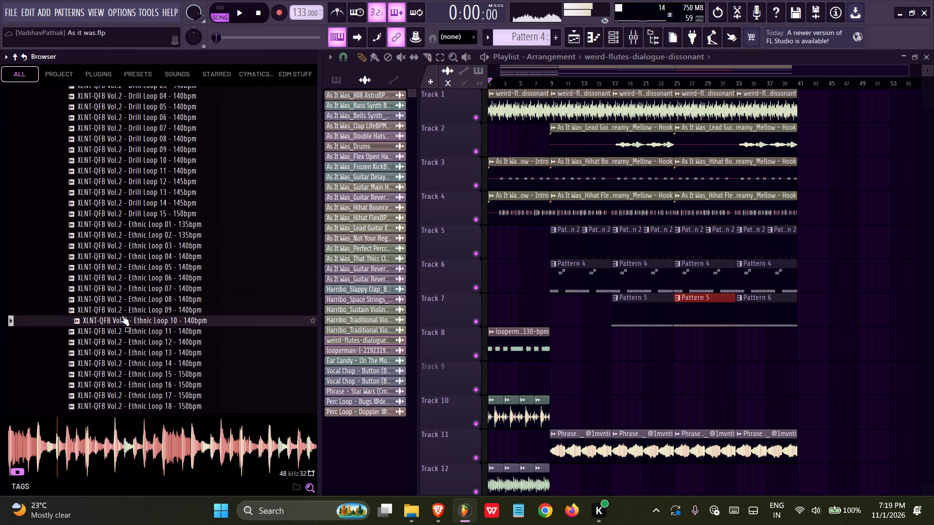
pyautogui.click(121, 328)
pyautogui.scroll(-1, 121, 328)
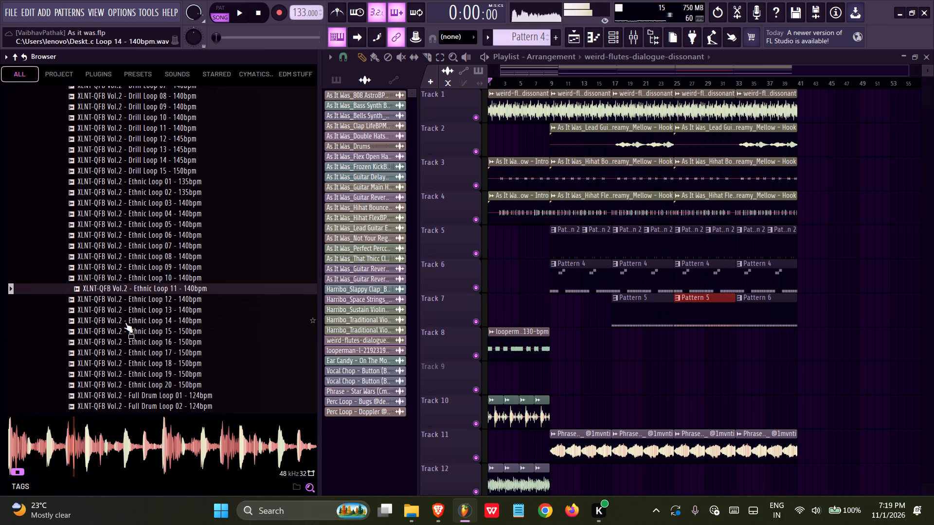
pyautogui.click(125, 322)
# Audition Full Drum Loop 01, further full drum loops including 05, and Garage Loops 02 and 07 from the Full Loops folder.
pyautogui.click(140, 396)
pyautogui.scroll(-2, 133, 374)
pyautogui.click(126, 349)
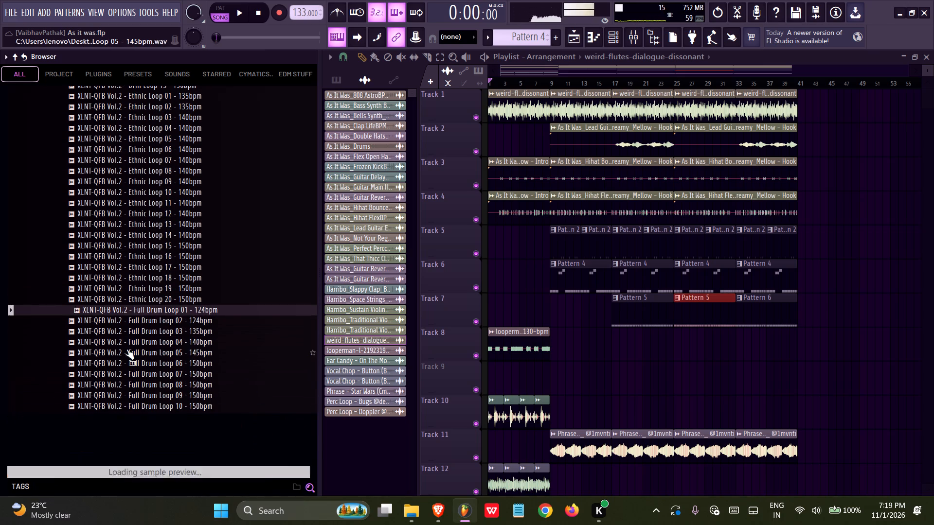
pyautogui.scroll(-2, 126, 349)
pyautogui.click(126, 349)
pyautogui.scroll(-1, 126, 349)
pyautogui.click(126, 349)
pyautogui.scroll(-2, 126, 349)
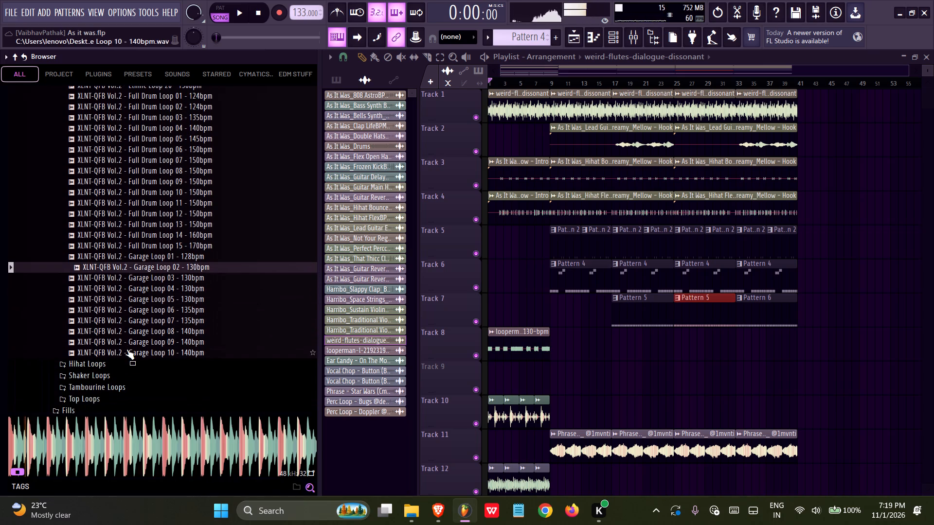
pyautogui.click(133, 322)
pyautogui.scroll(-2, 133, 322)
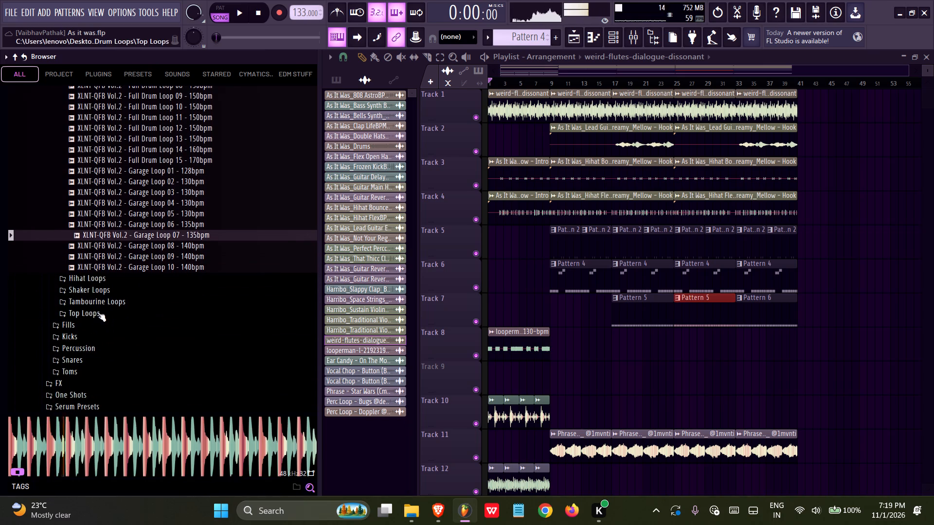
# Open the Top Loops folder and preview its loops, including Top Loop 15 - 145bpm.
pyautogui.click(97, 312)
pyautogui.click(97, 322)
pyautogui.scroll(-3, 97, 323)
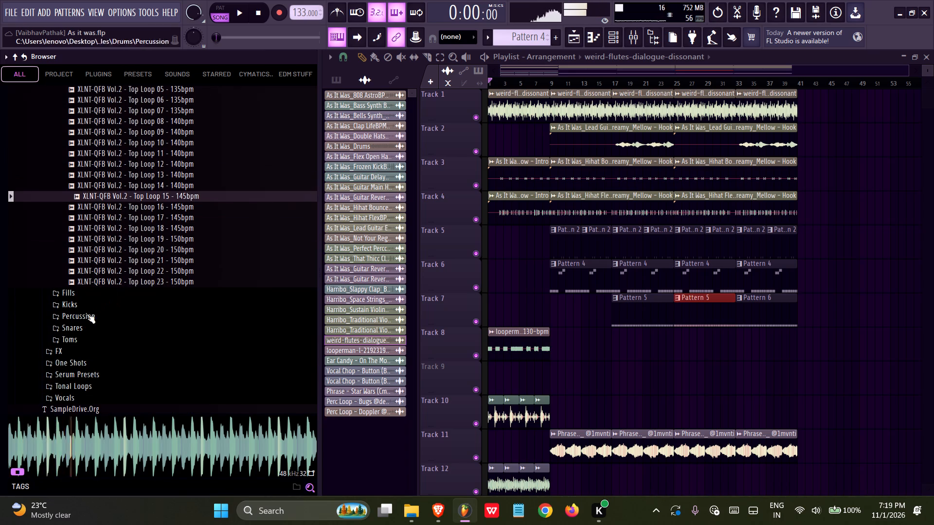
# Open the pack's Percussion folder, audition one-shots including Perc 15 - Wood Tube Hit High, and collapse the folder.
pyautogui.click(87, 314)
pyautogui.click(87, 321)
pyautogui.click(96, 338)
pyautogui.click(101, 348)
pyautogui.click(103, 353)
pyautogui.moveTo(105, 355); pyautogui.dragTo(105, 349)
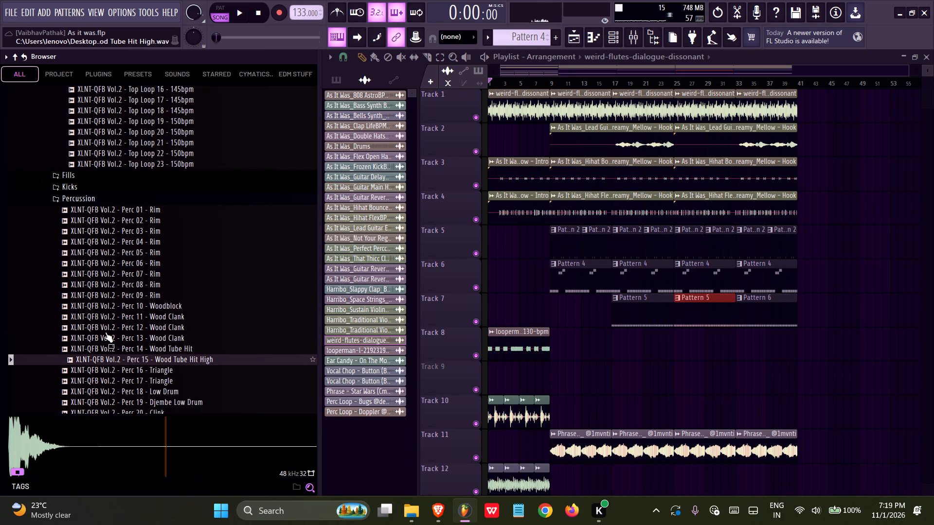
pyautogui.click(105, 267)
pyautogui.click(98, 198)
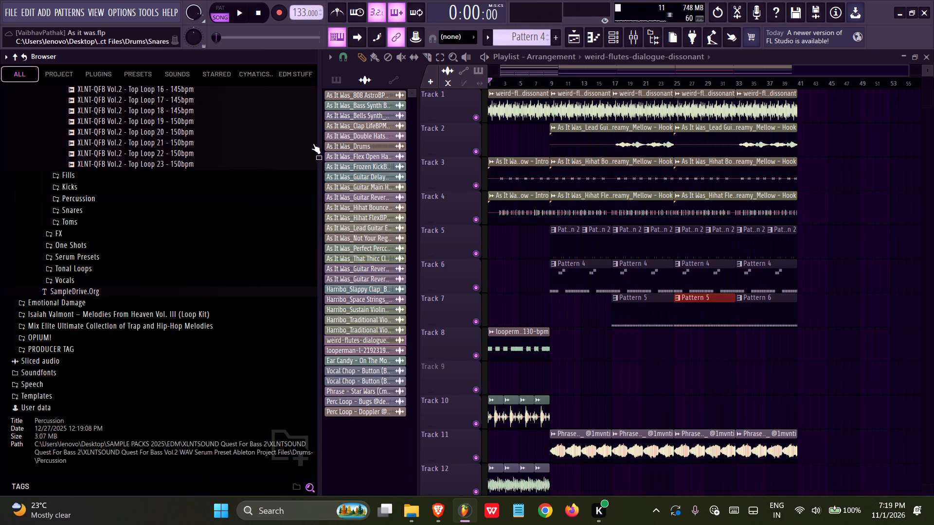
# Play the song from the beginning of the arrangement.
pyautogui.click(265, 10)
pyautogui.click(246, 11)
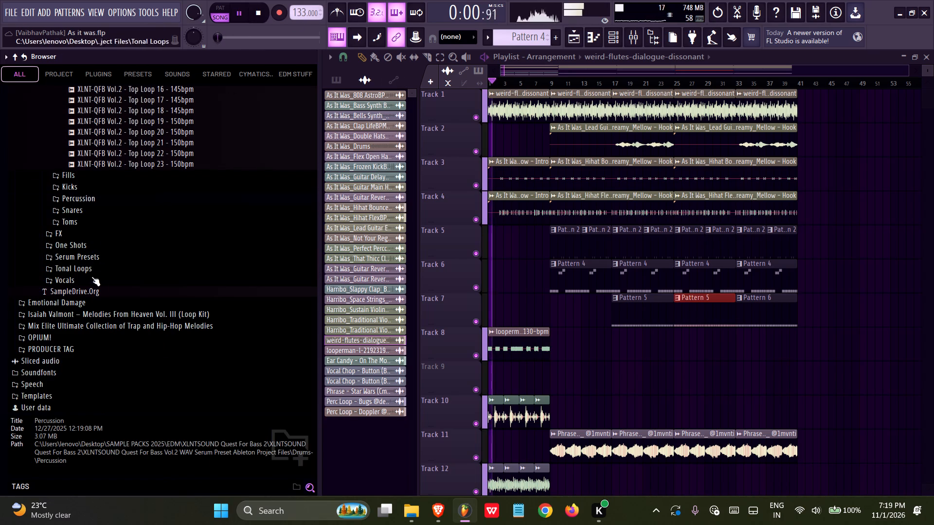
# Collapse the Top Loops and Drums folders and the inner XLNTSOUND Quest For Bass 2 folder in the sample browser.
pyautogui.scroll(10, 94, 280)
pyautogui.click(96, 346)
pyautogui.scroll(5, 96, 348)
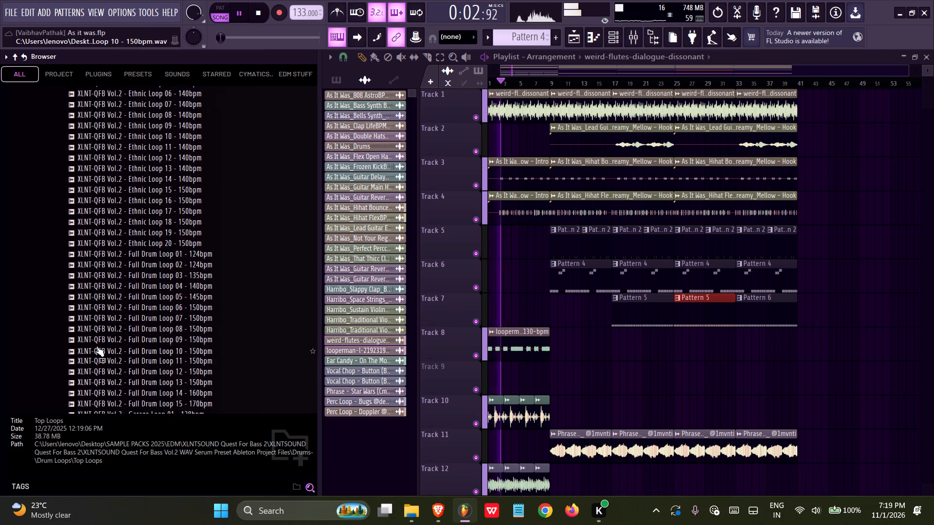
pyautogui.scroll(13, 96, 346)
pyautogui.click(68, 254)
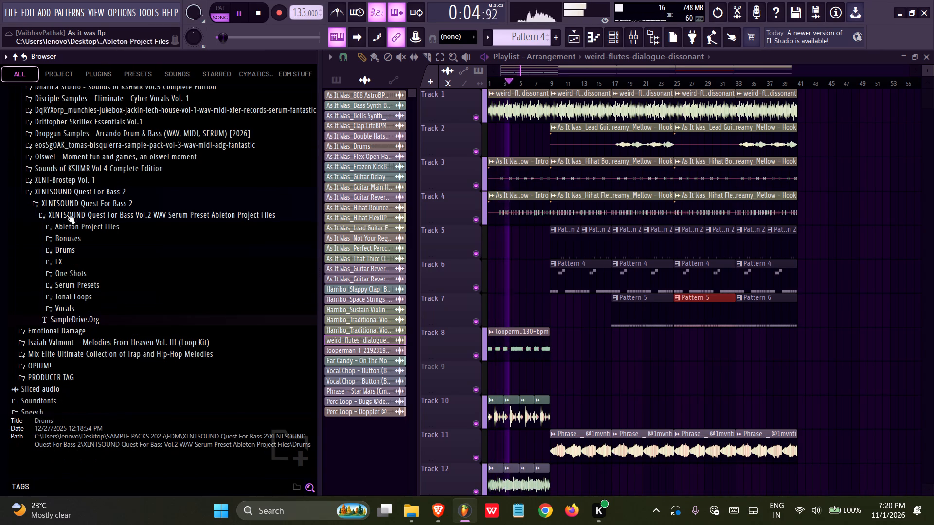
pyautogui.click(69, 199)
pyautogui.scroll(4, 108, 214)
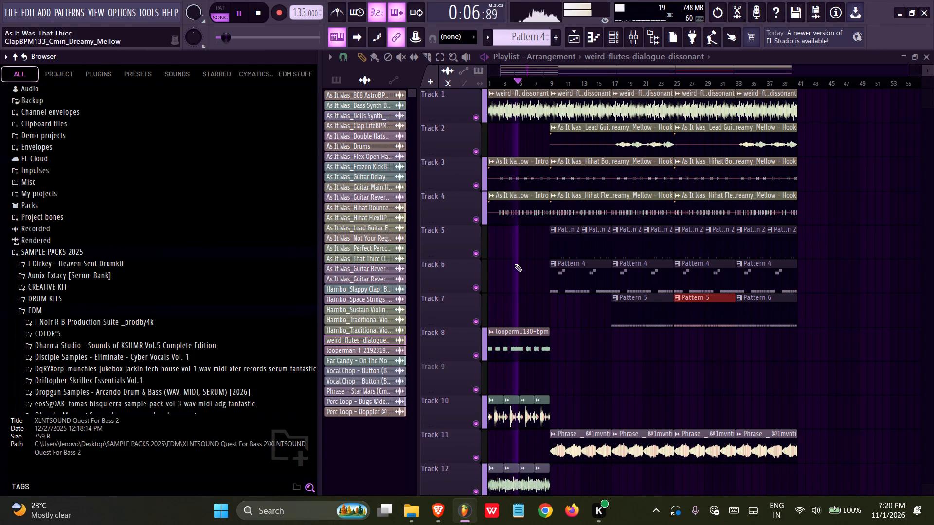
# Hide the sample browser so the playlist fills the workspace, and save the project.
pyautogui.click(647, 34)
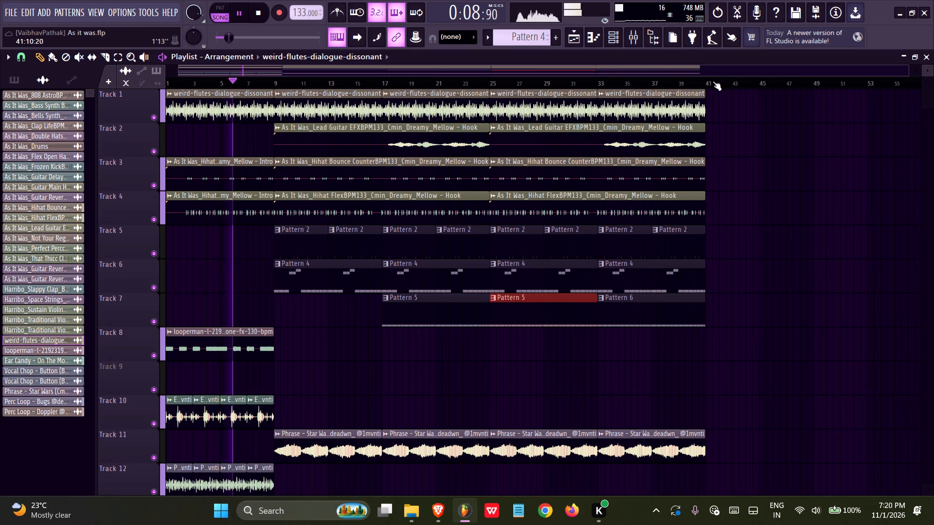
pyautogui.hotkey('ctrl', 's')
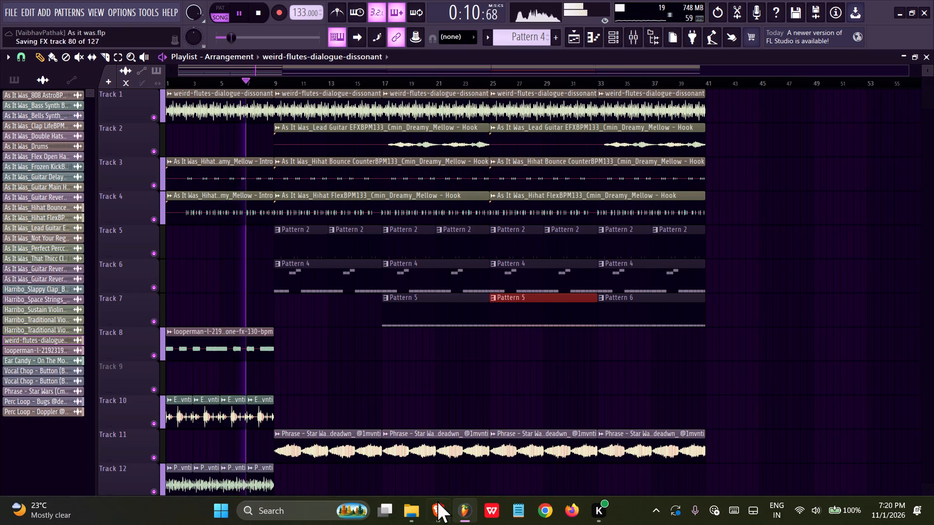
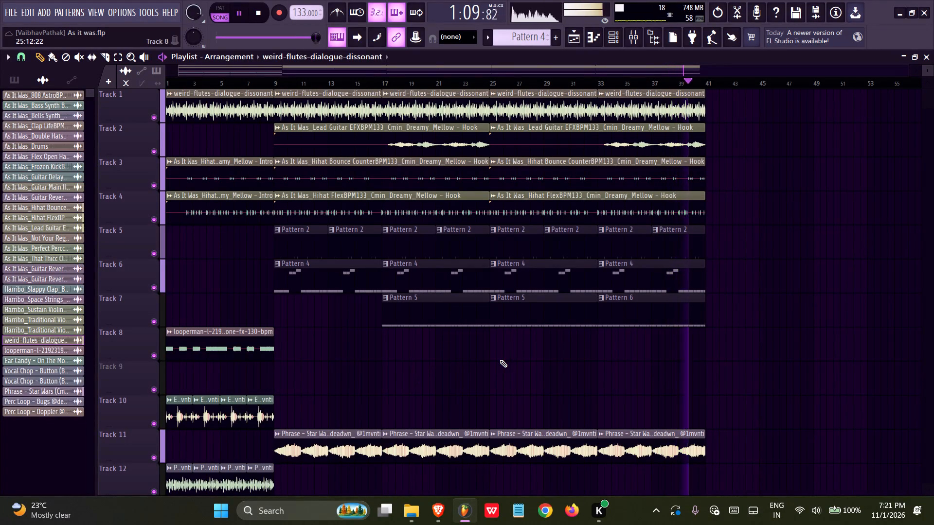
# Save the project.
pyautogui.hotkey('ctrl', 's')
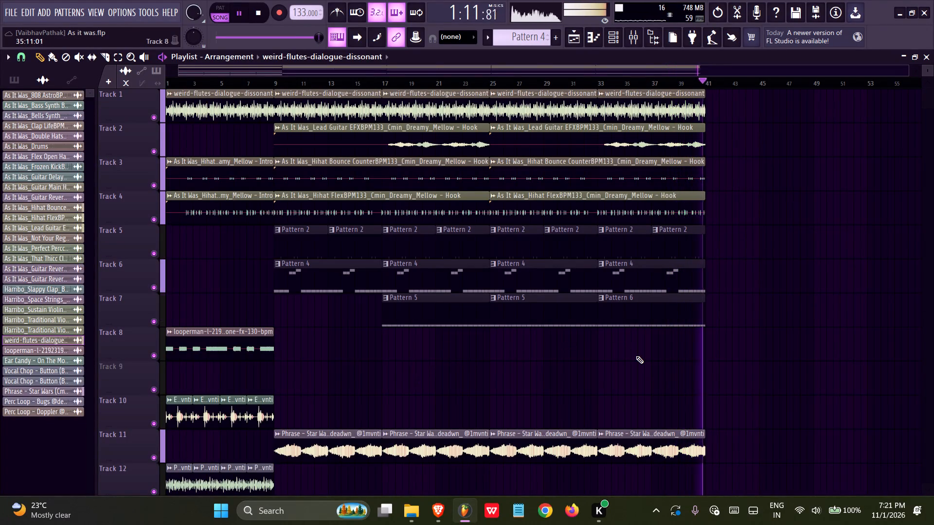
# Duplicate all playlist clips from bars 1–41 so the copy starts at bar 41, clear the selection, and save the project.
pyautogui.scroll(-3, 636, 276)
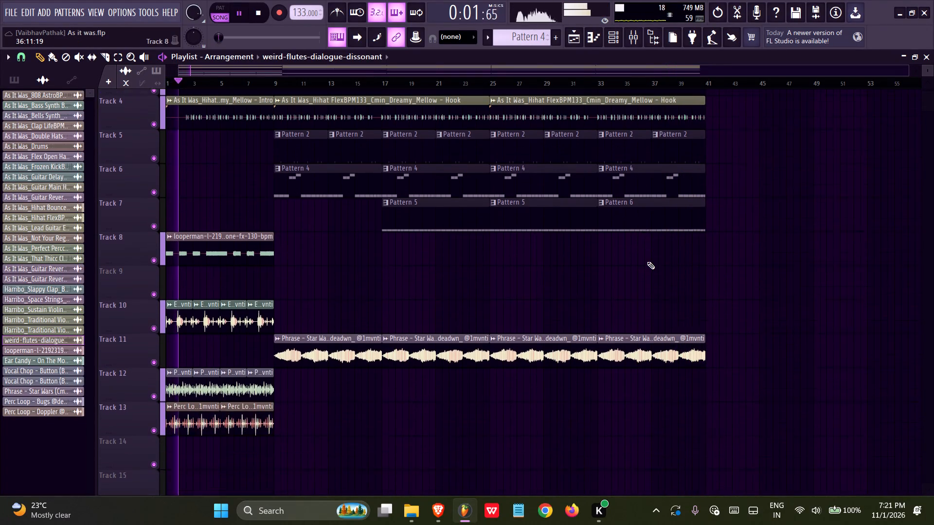
pyautogui.scroll(4, 647, 262)
pyautogui.keyDown('ctrl'); pyautogui.moveTo(736, 108); pyautogui.dragTo(154, 474); pyautogui.keyUp('ctrl')
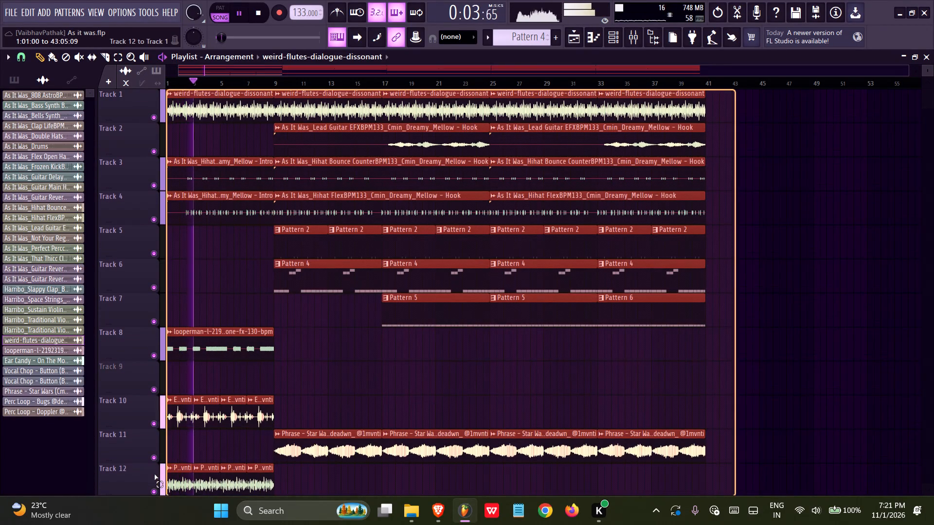
pyautogui.keyDown('ctrl'); pyautogui.moveTo(154, 474); pyautogui.dragTo(144, 497); pyautogui.keyUp('ctrl')
pyautogui.hotkey('ctrl', 'b')
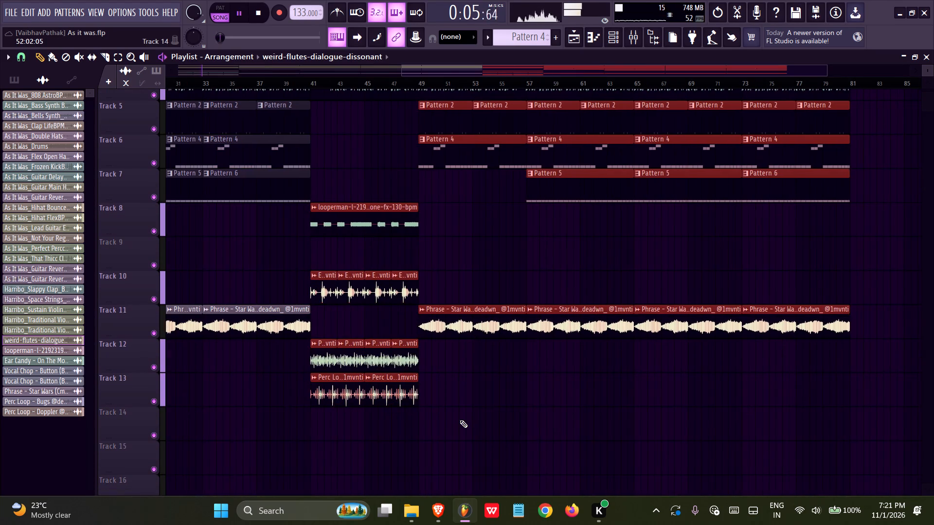
pyautogui.rightClick(460, 420)
pyautogui.scroll(7, 462, 420)
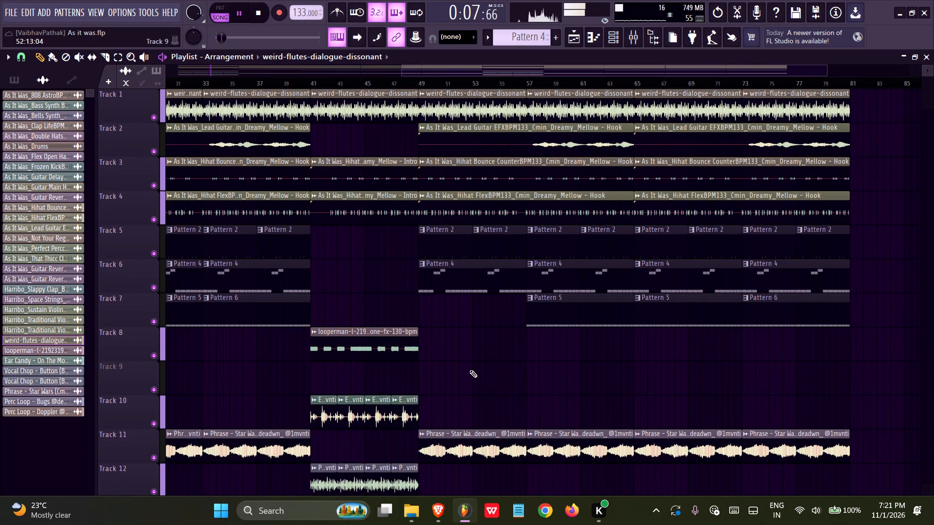
pyautogui.keyDown('ctrl'); pyautogui.scroll(5, 463, 350); pyautogui.keyUp('ctrl')
pyautogui.keyDown('ctrl'); pyautogui.scroll(-5, 463, 350); pyautogui.keyUp('ctrl')
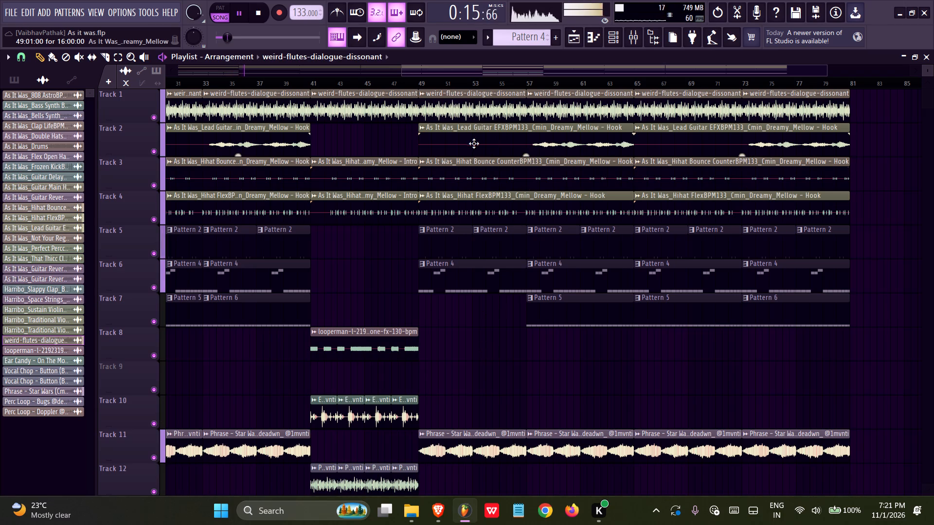
pyautogui.hotkey('ctrl', 's')
# Delete the duplicated clips after bar 49 on all tracks, keeping only the weird-flutes-dialogue-dissonant clip at bars 49–57 on Track 1.
pyautogui.keyDown('ctrl'); pyautogui.scroll(10, 465, 325); pyautogui.keyUp('ctrl')
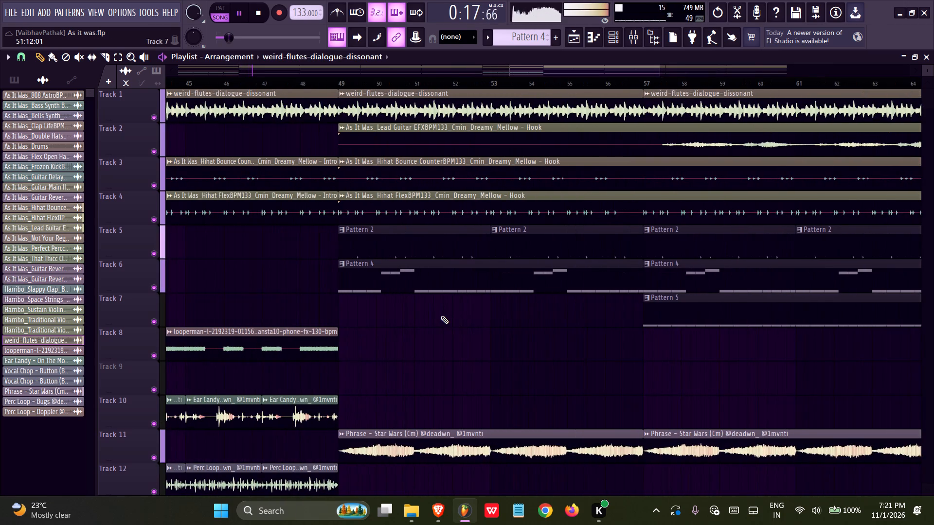
pyautogui.moveTo(440, 316); pyautogui.dragTo(440, 152, button='right')
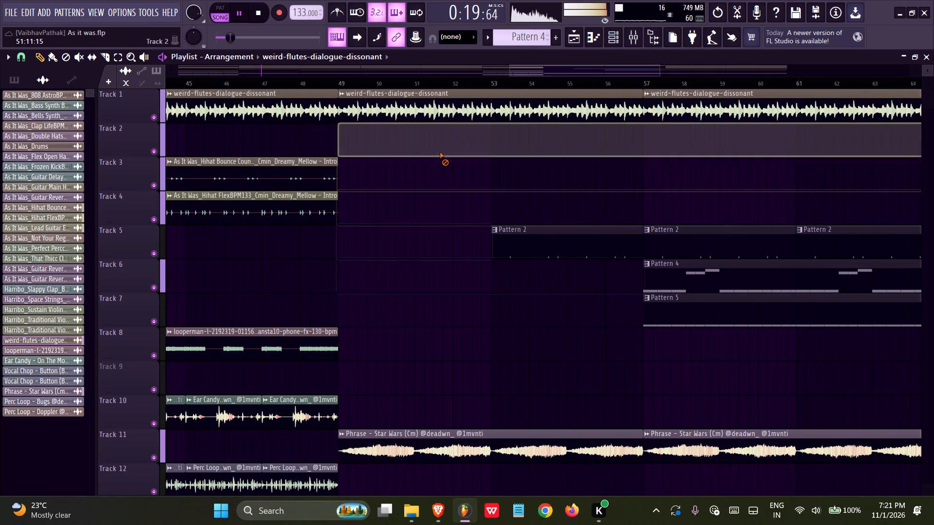
pyautogui.moveTo(440, 152); pyautogui.dragTo(725, 435, button='right')
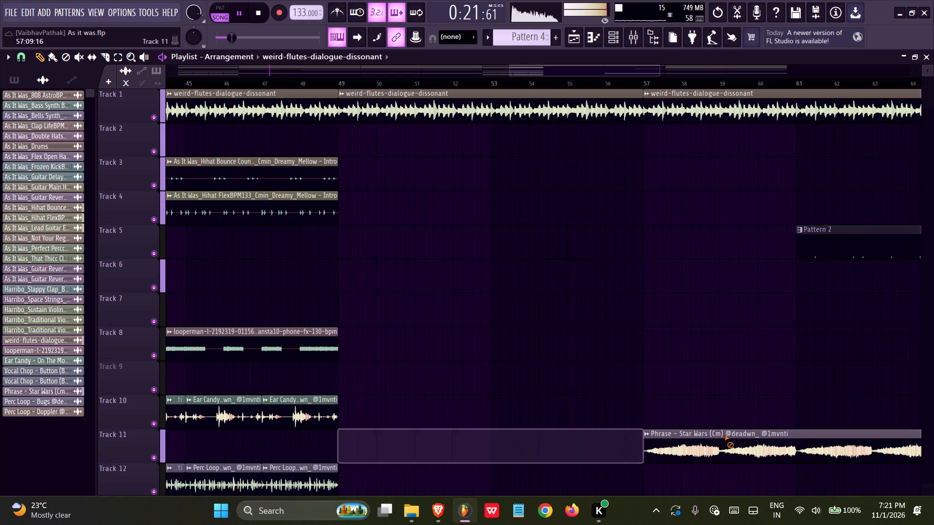
pyautogui.moveTo(725, 435); pyautogui.dragTo(729, 406, button='right')
pyautogui.keyDown('ctrl'); pyautogui.scroll(-5, 558, 310); pyautogui.keyUp('ctrl')
pyautogui.moveTo(687, 276); pyautogui.dragTo(738, 229, button='right')
pyautogui.keyDown('ctrl'); pyautogui.scroll(-6, 678, 210); pyautogui.keyUp('ctrl')
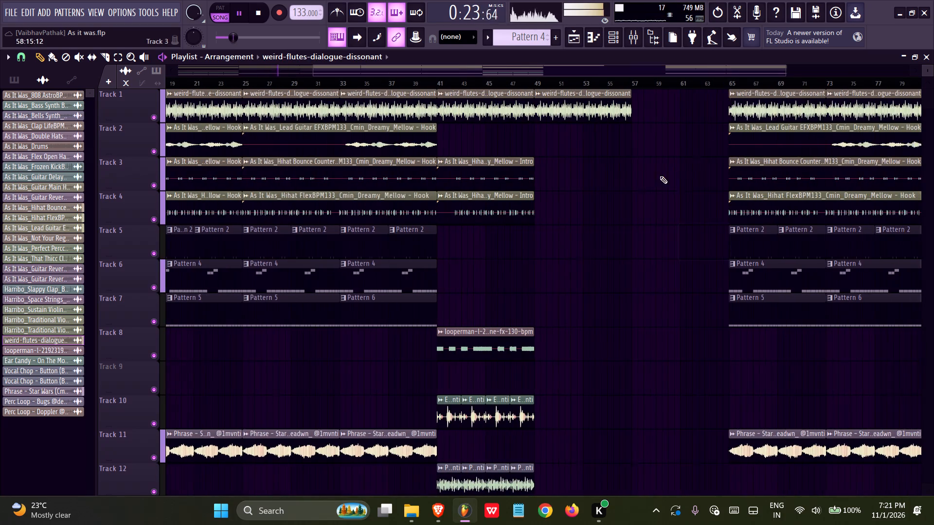
pyautogui.moveTo(668, 169); pyautogui.dragTo(730, 211, button='right')
pyautogui.moveTo(724, 205); pyautogui.dragTo(494, 196, button='middle')
pyautogui.moveTo(526, 202); pyautogui.dragTo(583, 217, button='right')
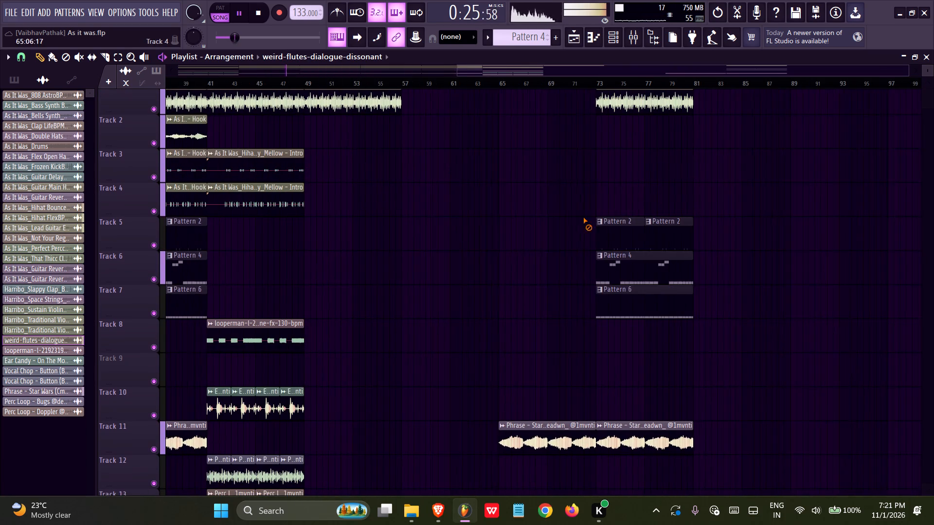
pyautogui.moveTo(583, 217); pyautogui.dragTo(663, 426, button='right')
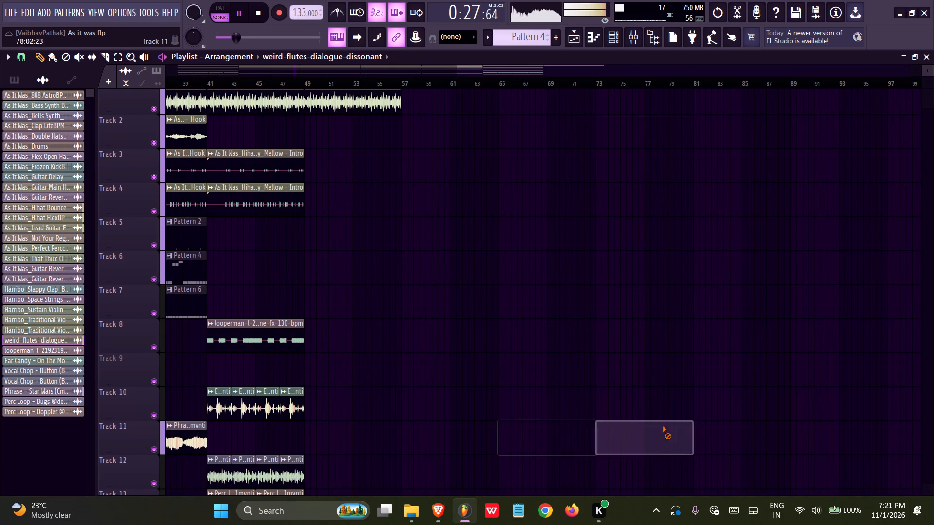
pyautogui.moveTo(663, 426); pyautogui.dragTo(672, 412, button='right')
# Restart song playback from the beginning of the arrangement and save the project.
pyautogui.moveTo(470, 264); pyautogui.dragTo(744, 254, button='middle')
pyautogui.press('space')
pyautogui.scroll(4, 591, 254)
pyautogui.moveTo(593, 264); pyautogui.dragTo(866, 264, button='middle')
pyautogui.scroll(1, 730, 264)
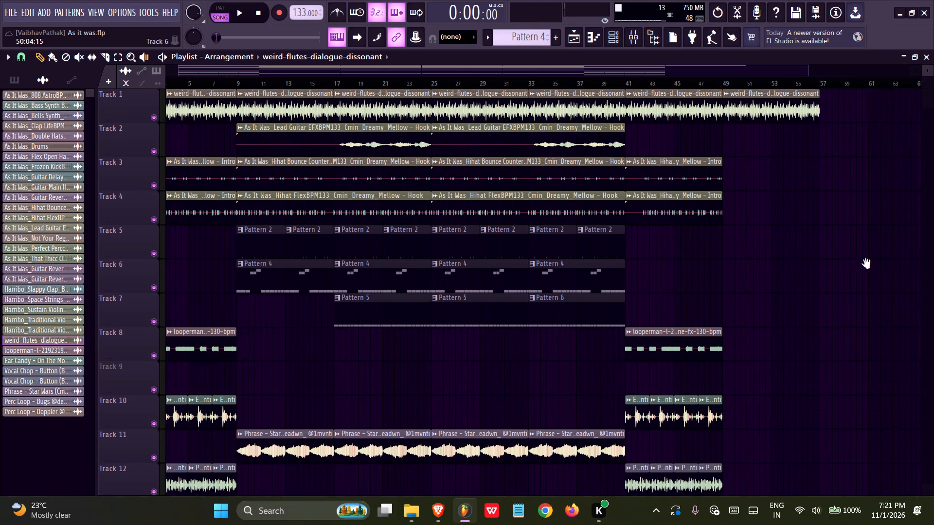
pyautogui.moveTo(866, 264); pyautogui.dragTo(868, 264, button='middle')
pyautogui.press('space')
pyautogui.scroll(-6, 381, 337)
pyautogui.scroll(6, 405, 297)
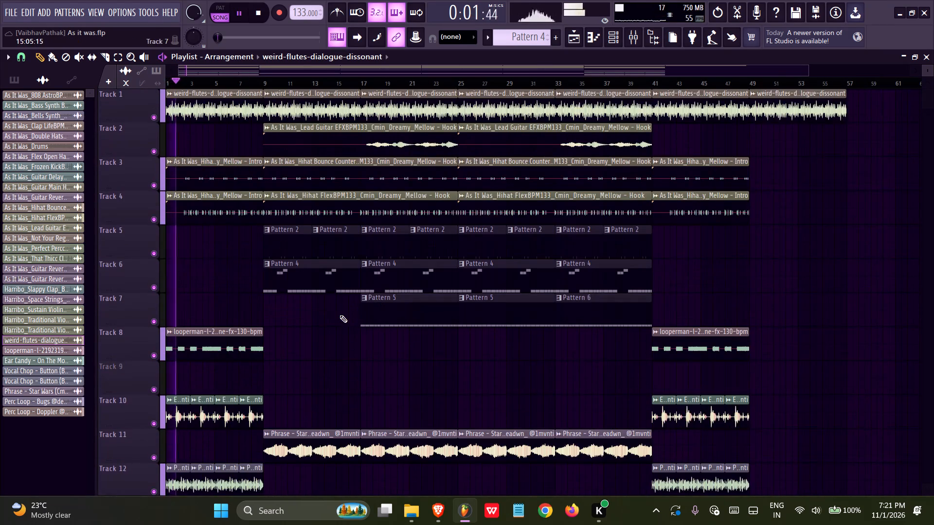
pyautogui.keyDown('ctrl'); pyautogui.scroll(-5, 340, 315); pyautogui.keyUp('ctrl')
pyautogui.hotkey('ctrl', 's')
# Delete the weird-flutes-dialogue-dissonant clip at bars 41–49 on Track 1.
pyautogui.moveTo(674, 248); pyautogui.dragTo(596, 203, button='middle')
pyautogui.scroll(4, 575, 216)
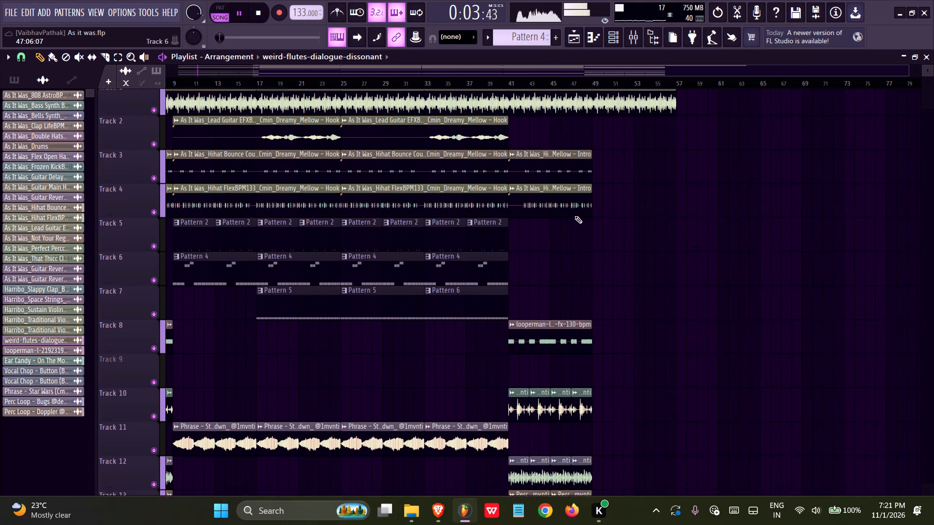
pyautogui.rightClick(534, 111)
# Duplicate the last Phrase - Star Wars clip on Track 11 into bars 41–49 and save the project.
pyautogui.scroll(-3, 536, 119)
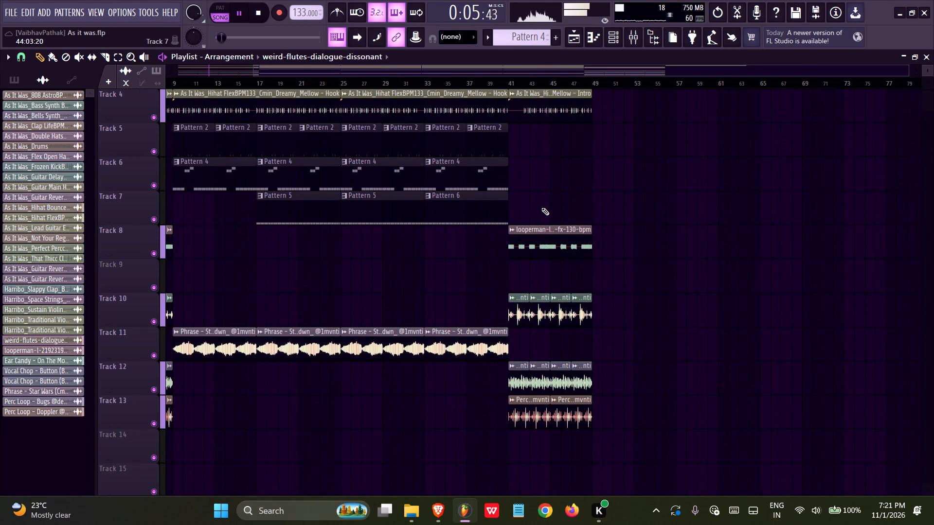
pyautogui.scroll(2, 541, 208)
pyautogui.keyDown('ctrl'); pyautogui.moveTo(484, 400); pyautogui.dragTo(482, 405); pyautogui.keyUp('ctrl')
pyautogui.hotkey('ctrl', 'b')
pyautogui.hotkey('ctrl', 's')
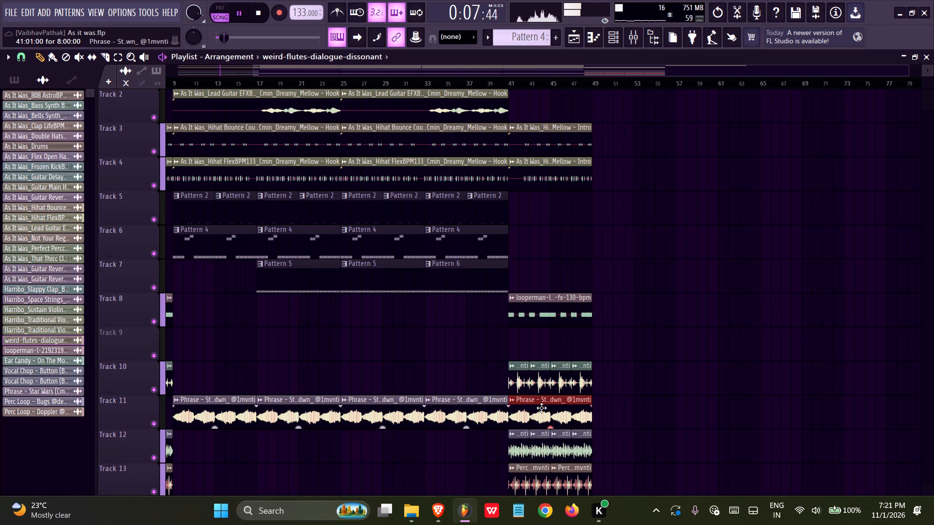
pyautogui.scroll(1, 558, 284)
# Reset the Phrase - Star Wars mixer track's volume, lower it to below 46%, return to the playlist, and save the project.
pyautogui.click(634, 41)
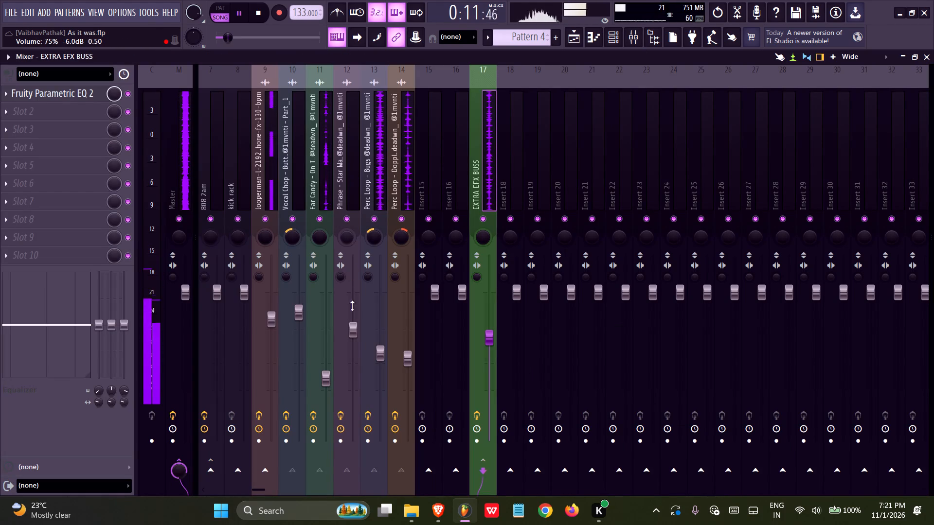
pyautogui.moveTo(352, 326); pyautogui.dragTo(352, 308)
pyautogui.rightClick(352, 321)
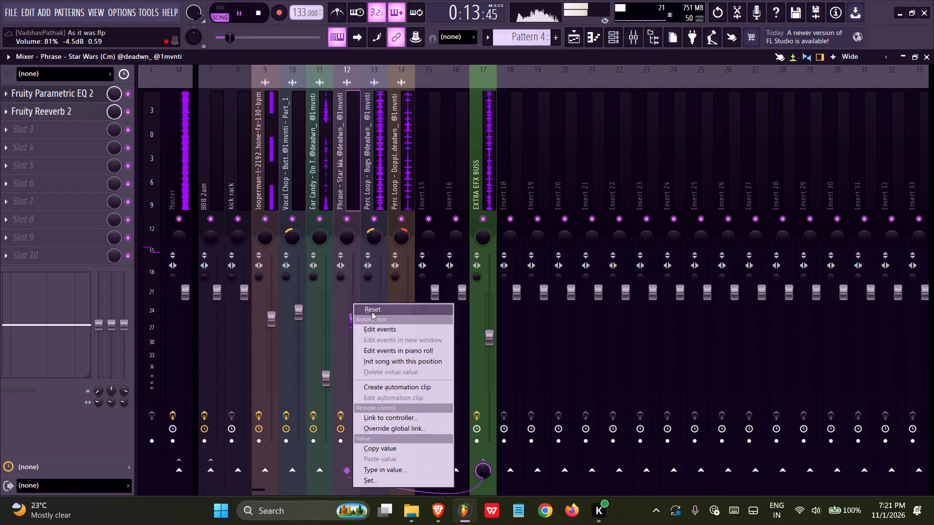
pyautogui.click(372, 312)
pyautogui.moveTo(351, 291); pyautogui.dragTo(345, 382)
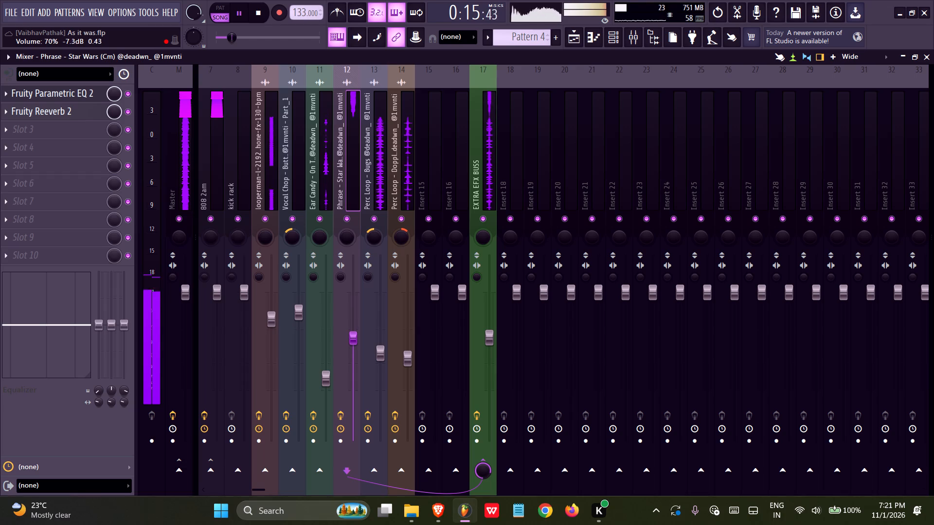
pyautogui.moveTo(345, 382); pyautogui.dragTo(353, 452)
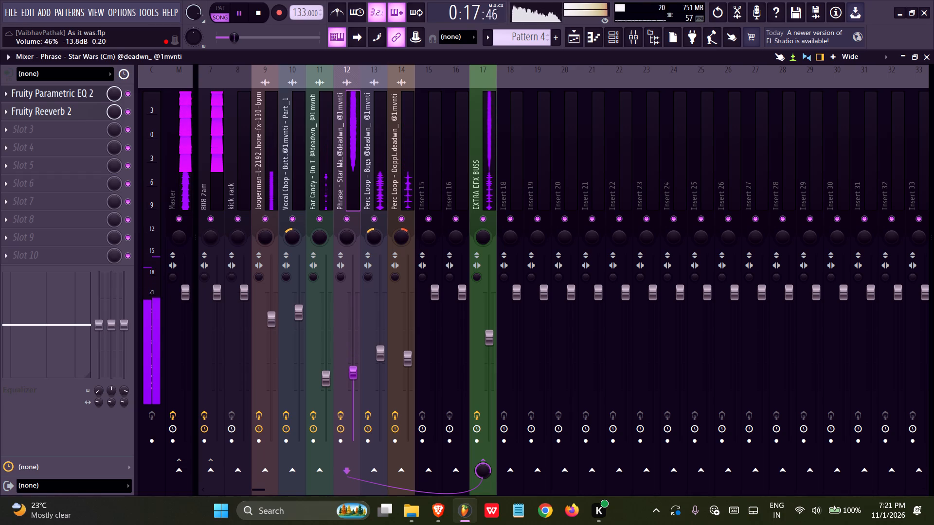
pyautogui.moveTo(353, 452); pyautogui.dragTo(355, 476)
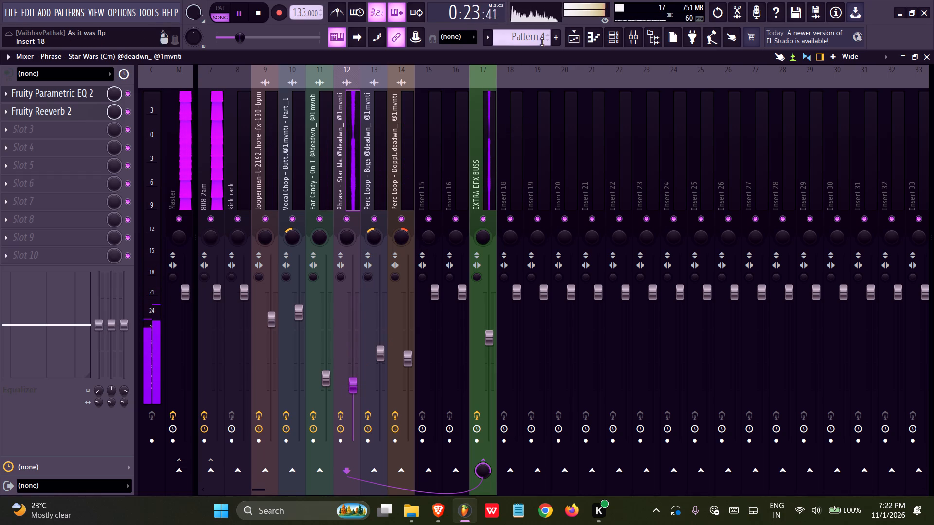
pyautogui.click(580, 35)
pyautogui.keyDown('ctrl'); pyautogui.scroll(-11, 571, 141); pyautogui.keyUp('ctrl')
pyautogui.hotkey('ctrl', 's')
# Stop playback, play the song again from the beginning of the arrangement, and save the project.
pyautogui.press('space')
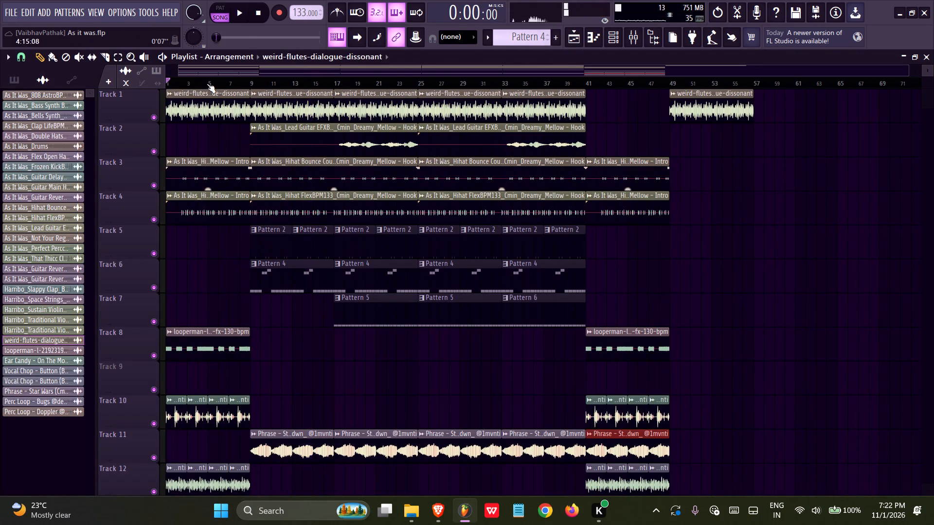
pyautogui.moveTo(207, 84); pyautogui.dragTo(0, 126)
pyautogui.press('space')
pyautogui.hotkey('ctrl', 's')
pyautogui.scroll(-6, 206, 265)
pyautogui.scroll(6, 313, 293)
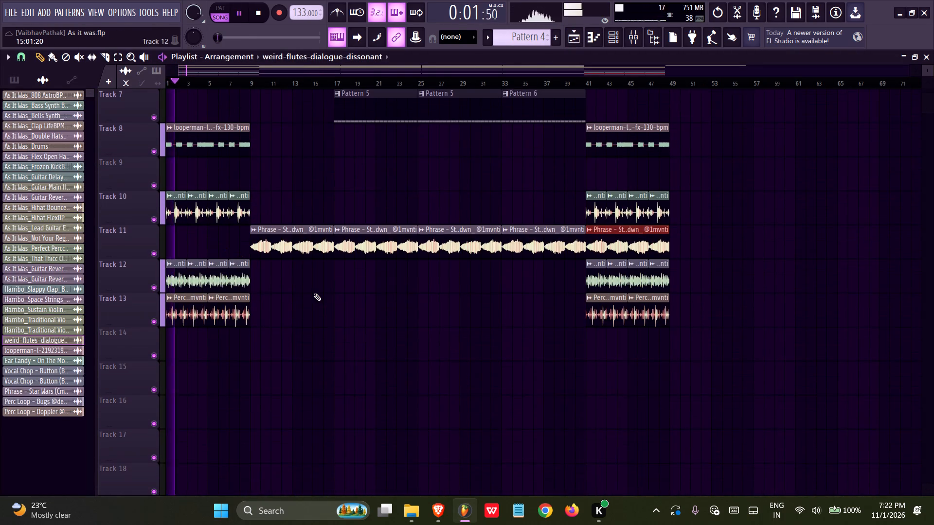
pyautogui.hotkey('ctrl', 's')
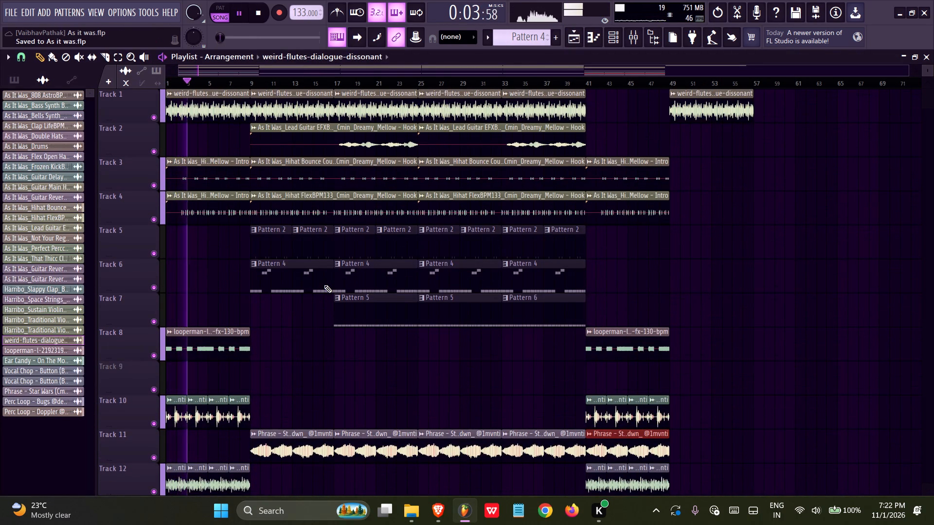
# Mute Track 8's looperman phone FX loop during playback to hear the mix without it, and unmute it.
pyautogui.scroll(-3, 324, 285)
pyautogui.click(149, 255)
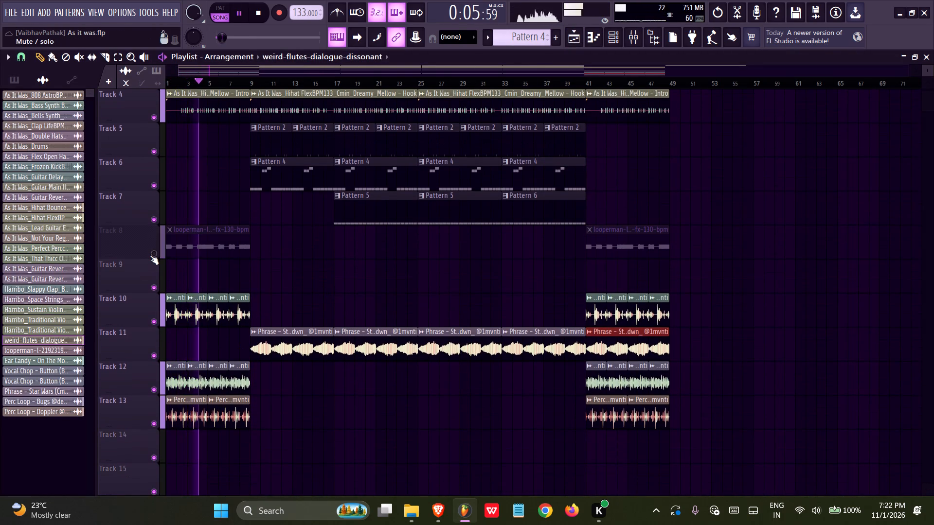
pyautogui.click(152, 254)
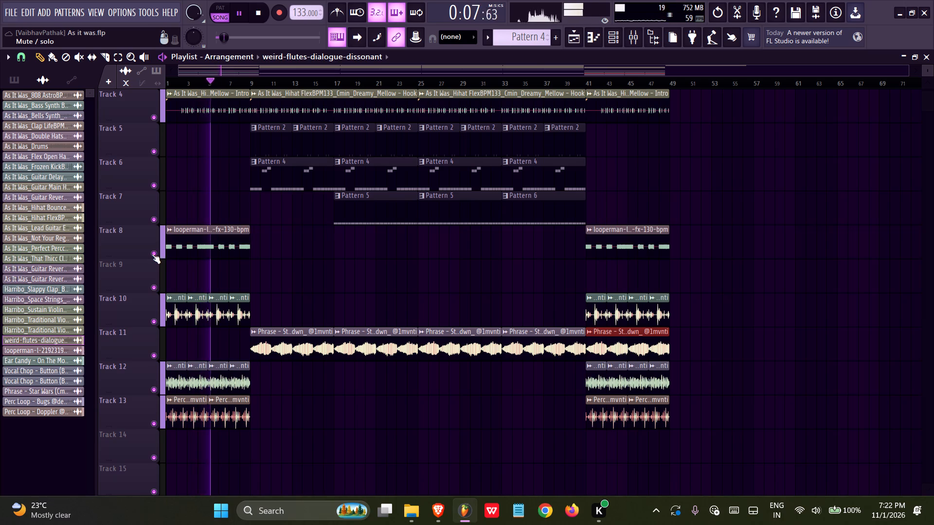
pyautogui.scroll(4, 321, 281)
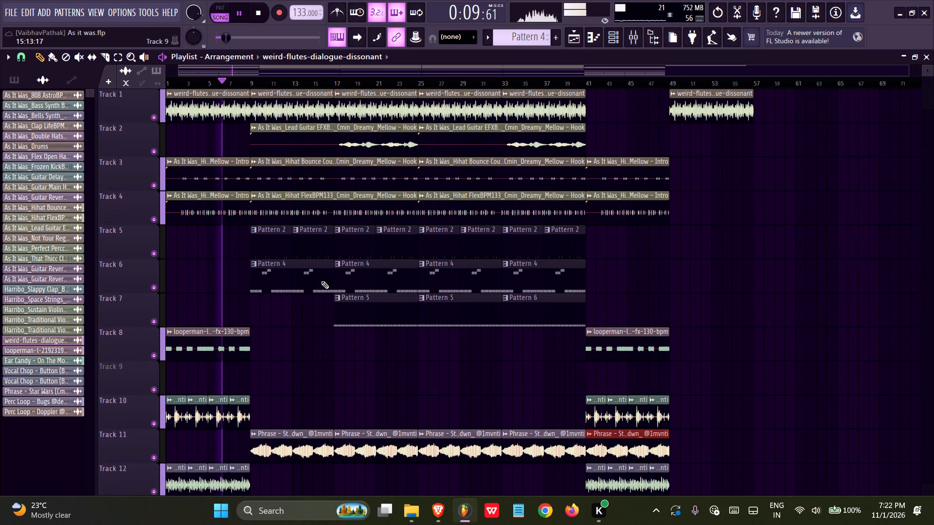
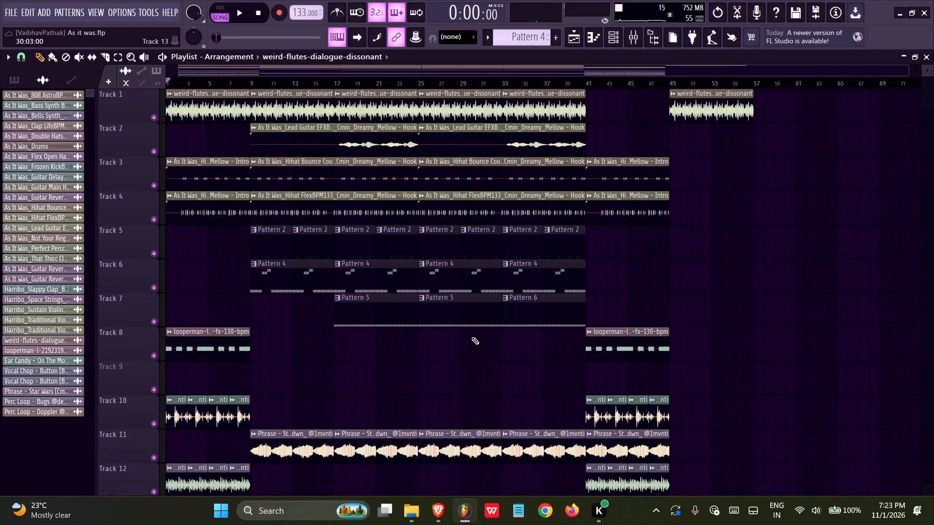
# Save the project and add Splicerr Bridge as a new channel in the channel rack, leaving the playlist clear.
pyautogui.hotkey('ctrl', 's')
pyautogui.click(605, 44)
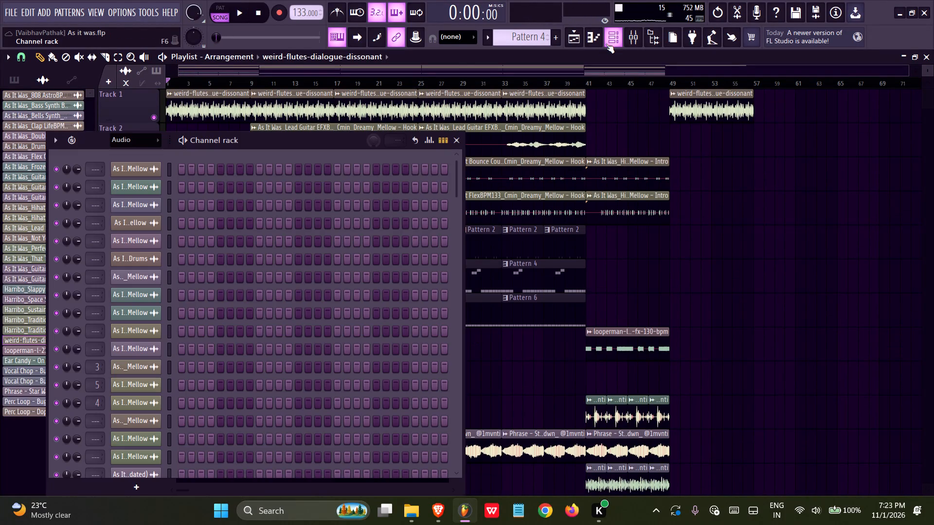
pyautogui.click(149, 489)
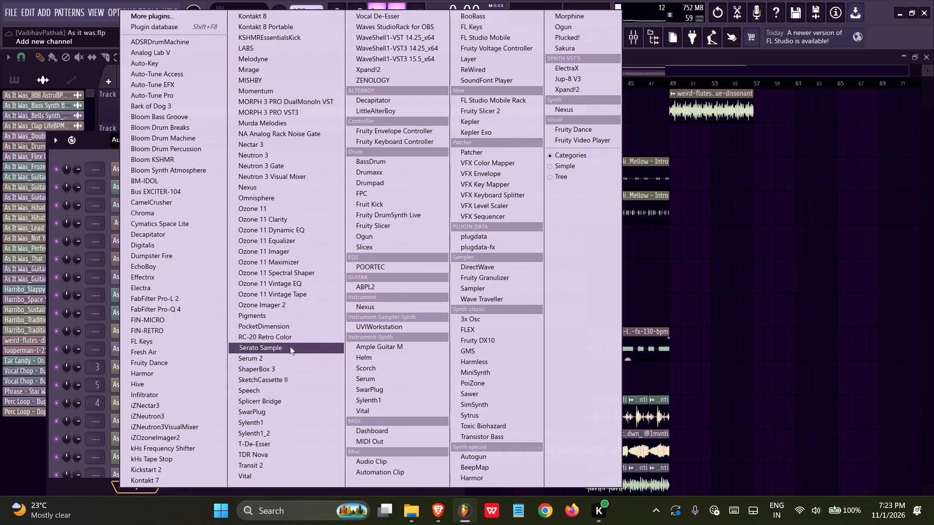
pyautogui.click(269, 397)
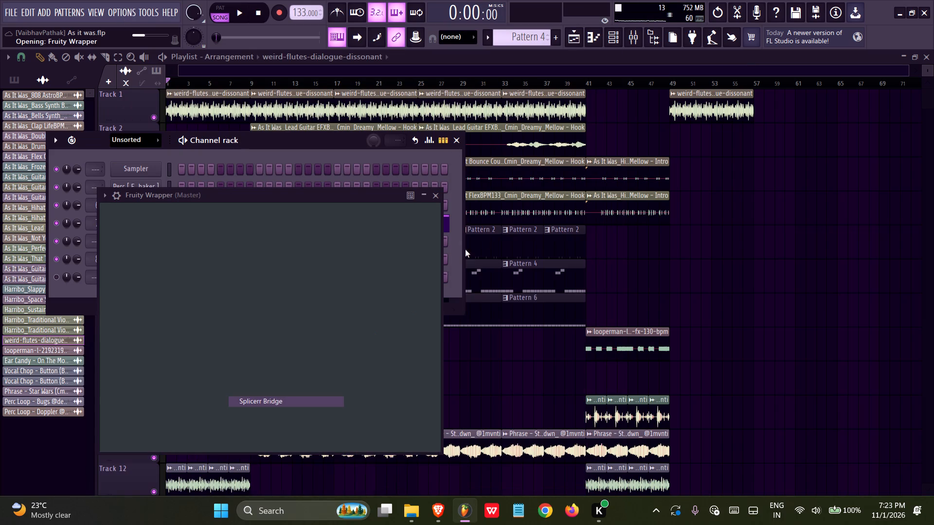
pyautogui.scroll(2, 540, 35)
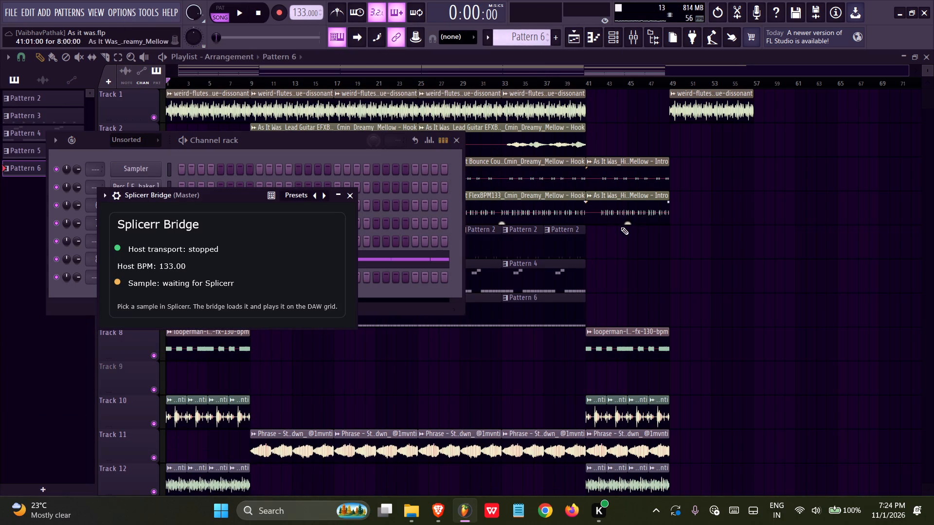
pyautogui.rightClick(636, 245)
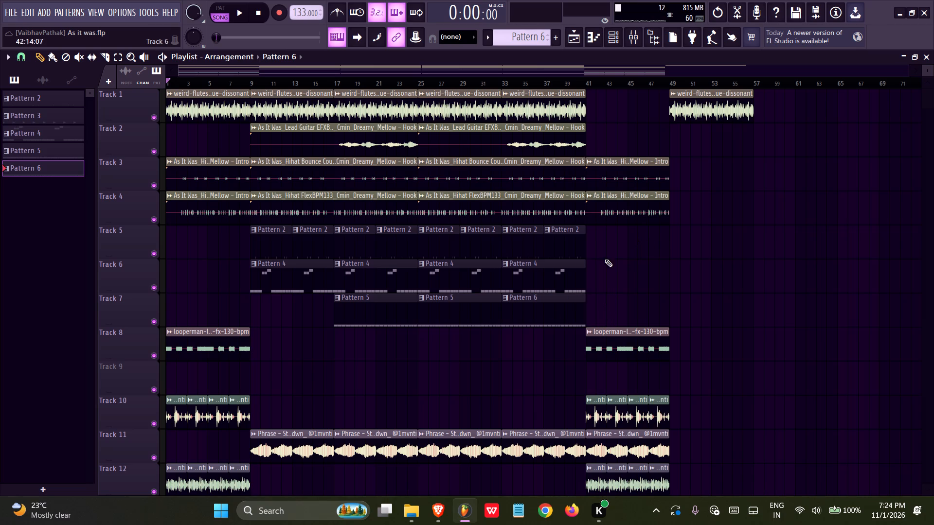
# Search Windows for "spl" and launch the Splicerr app.
pyautogui.click(314, 499)
pyautogui.click(307, 504)
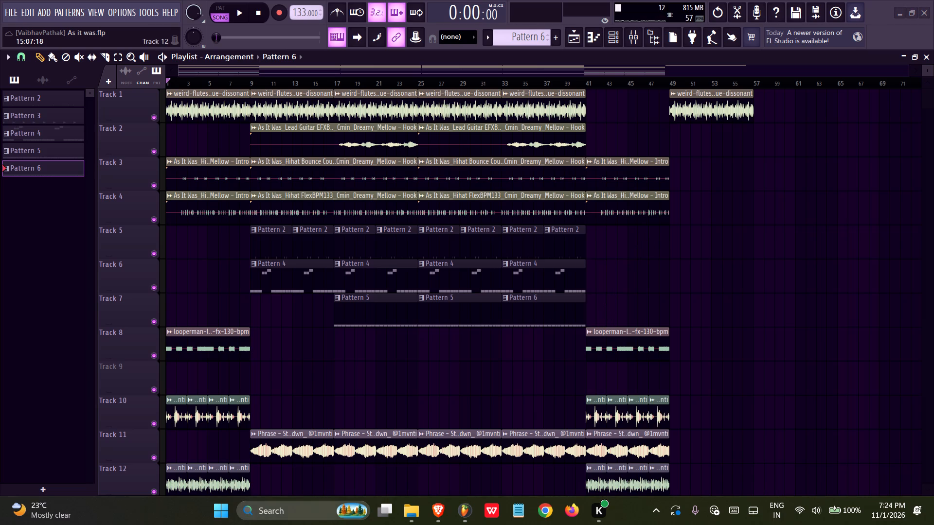
pyautogui.write('spl')
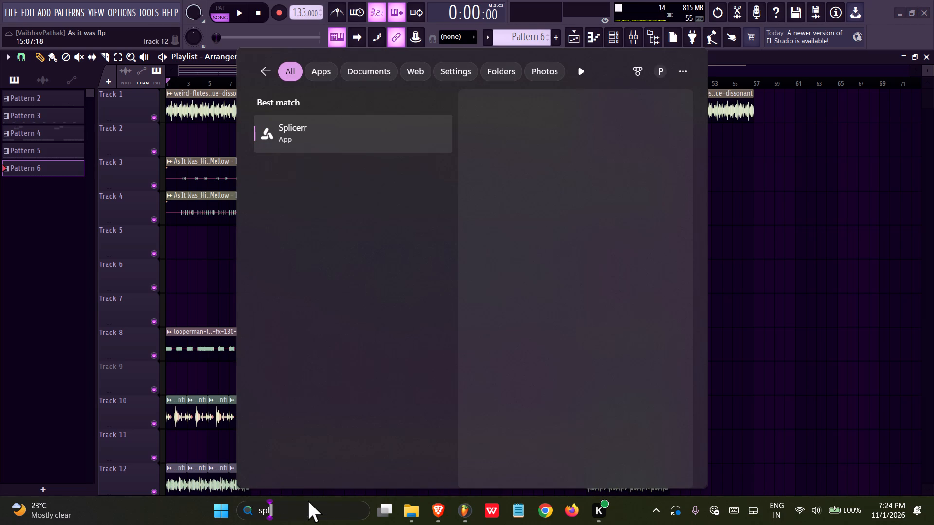
pyautogui.click(373, 133)
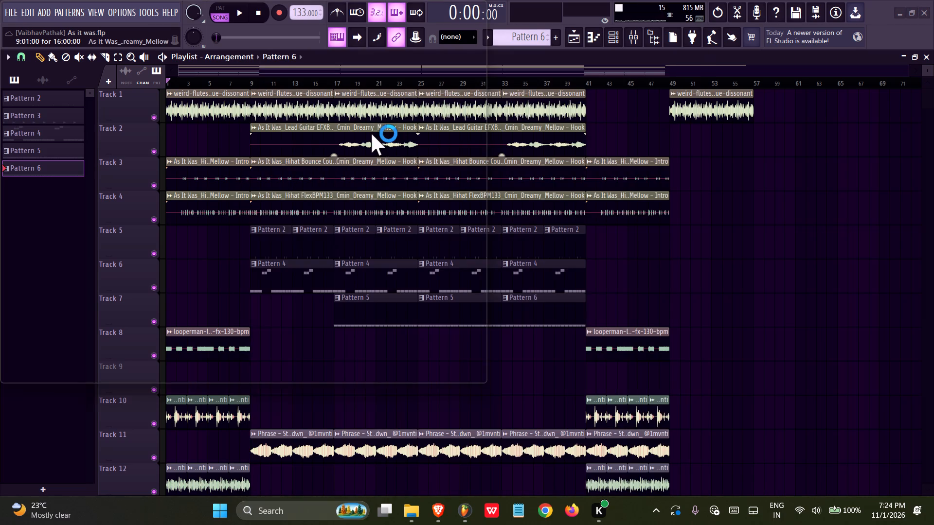